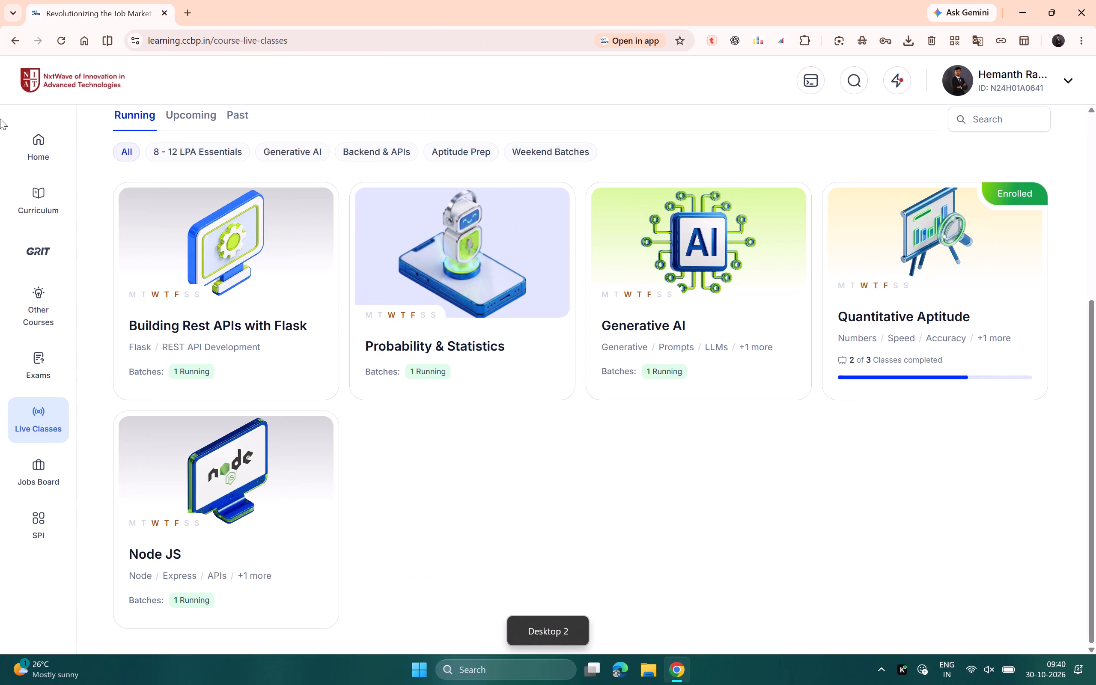
From the home page's schedule for today, open the In class Quiz resource of the Adding a Scatter Chart lecture.
left_click(46, 191)
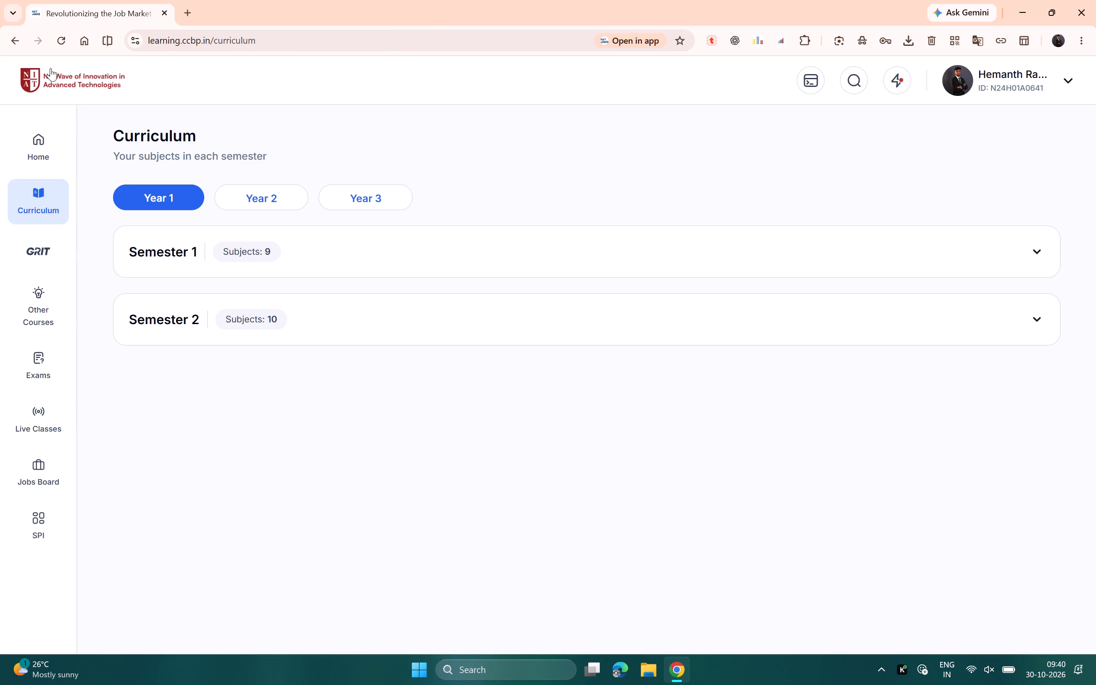
left_click(15, 138)
scroll(309, 420, "down", 1)
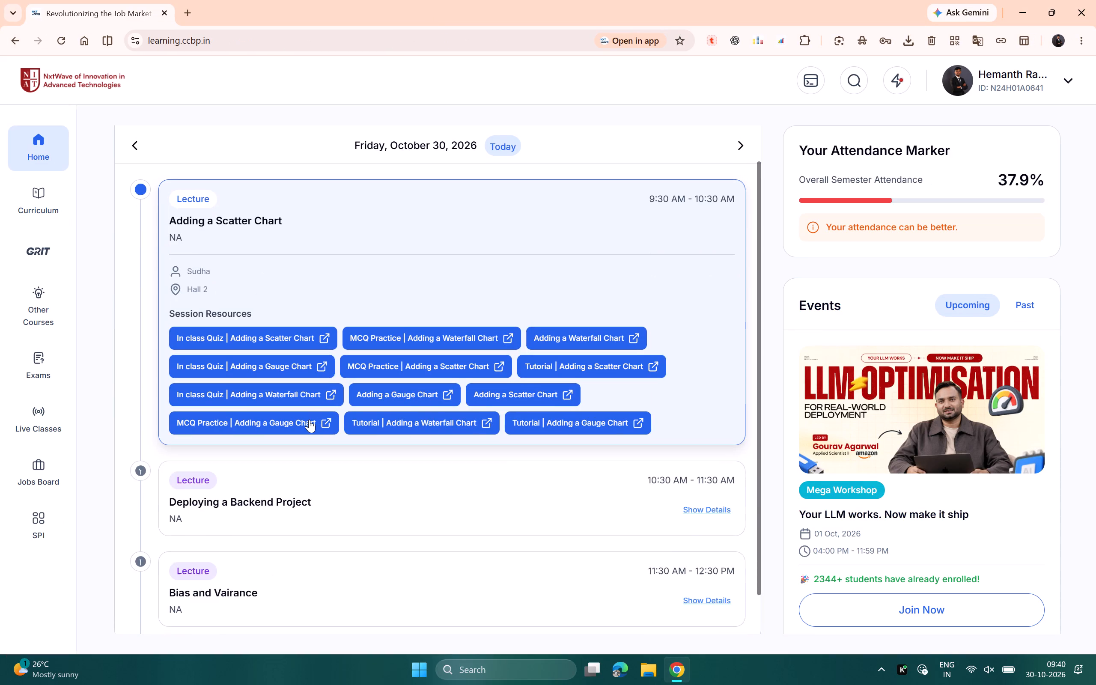
scroll(309, 420, "down", 1)
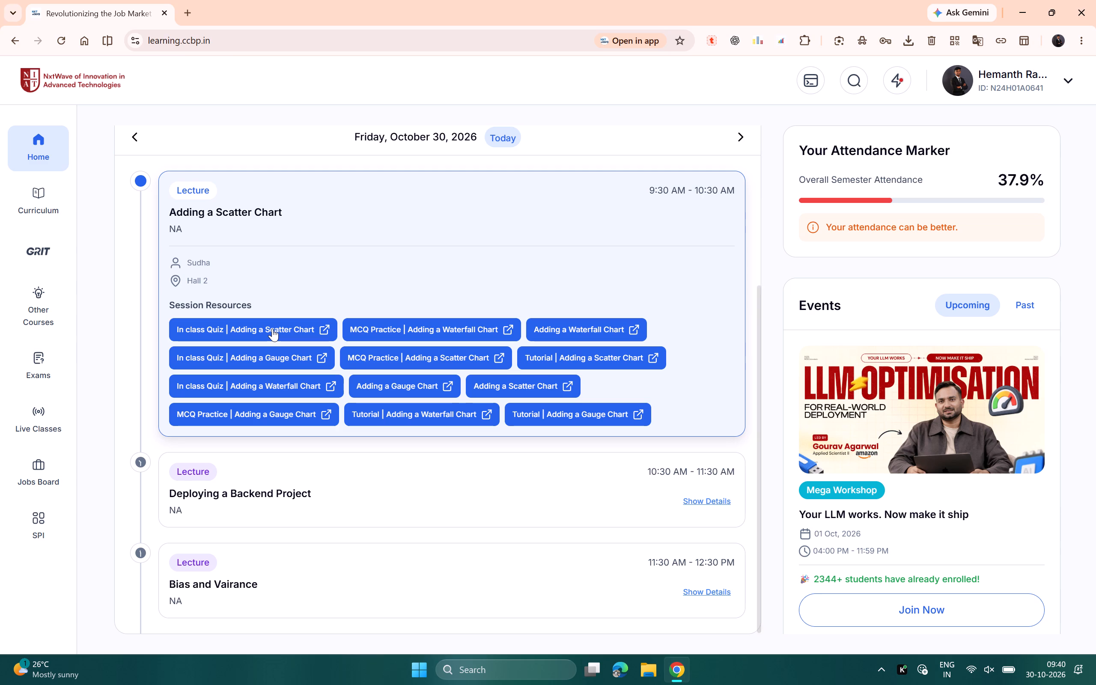
left_click(272, 328)
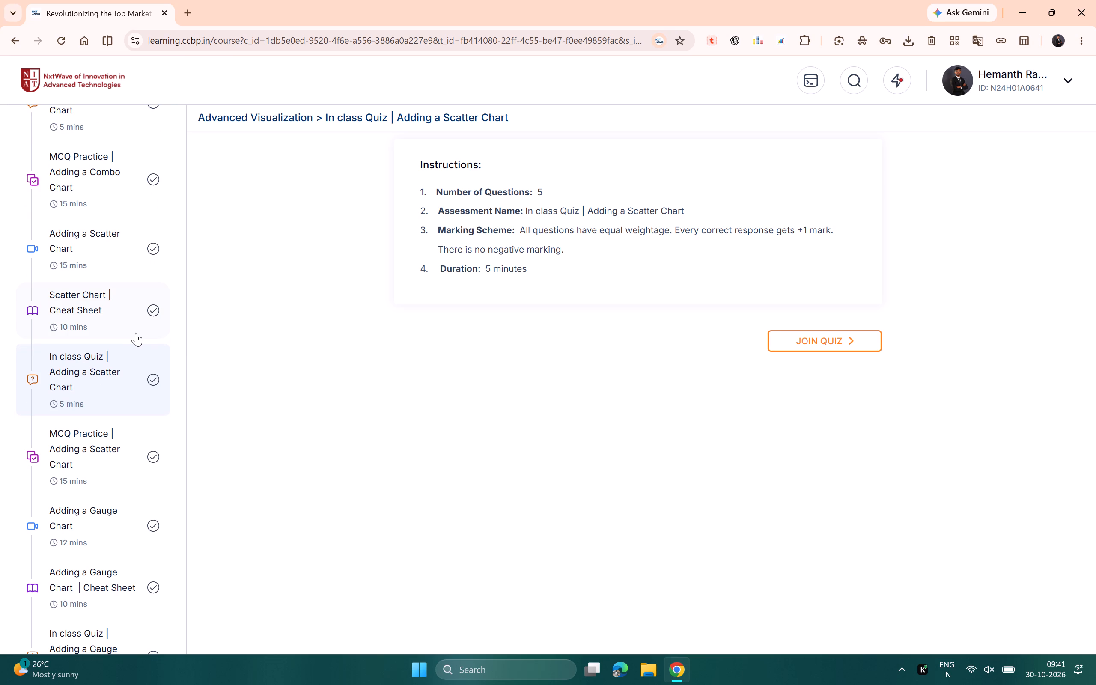
scroll(131, 333, "up", 2)
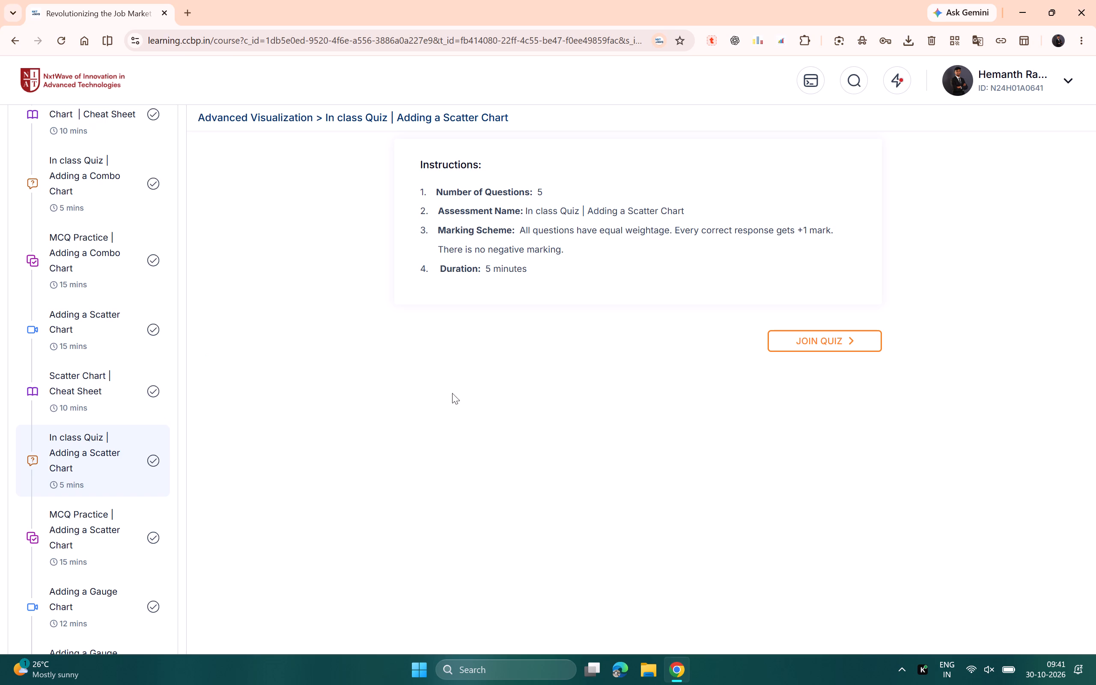
Search the computer for "power" and launch Power BI Desktop.
left_click(502, 669)
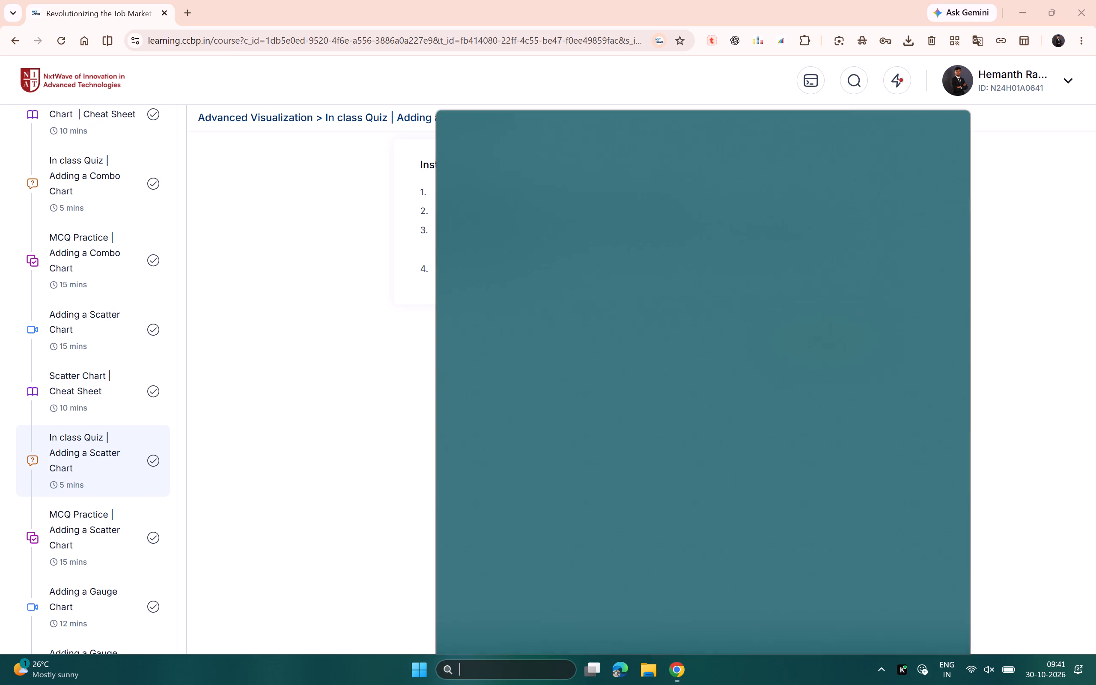
type("power")
key("Return")
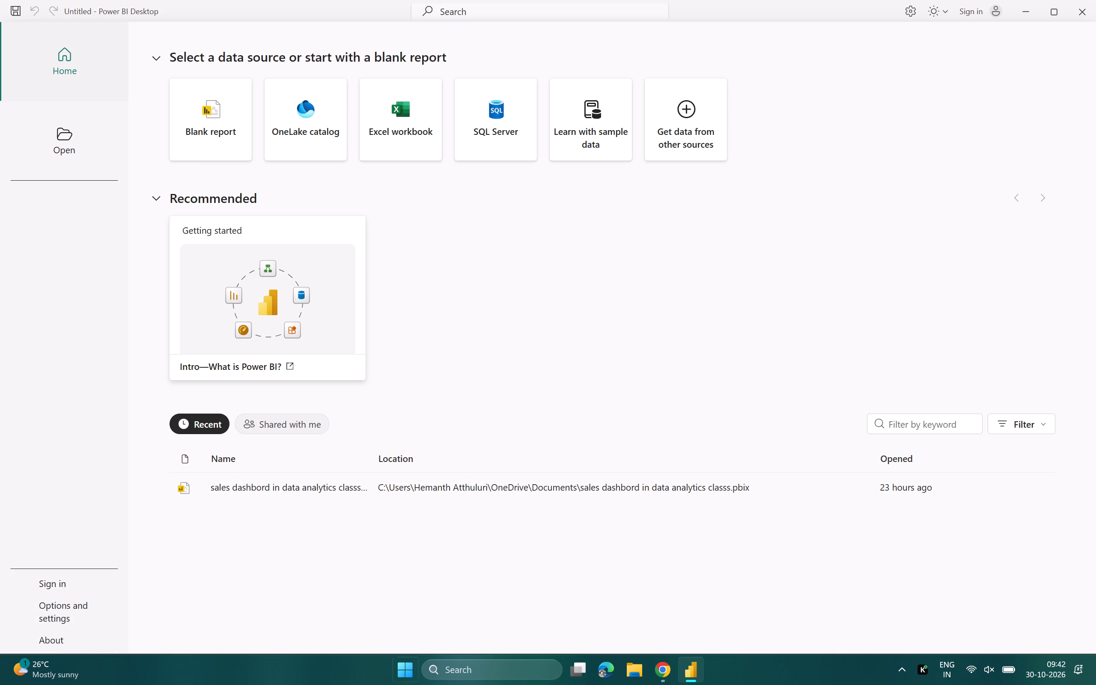
Open the recent report "sales dashbord in data analytics classs" and go to its Online Store Dashboard page.
left_click(305, 487)
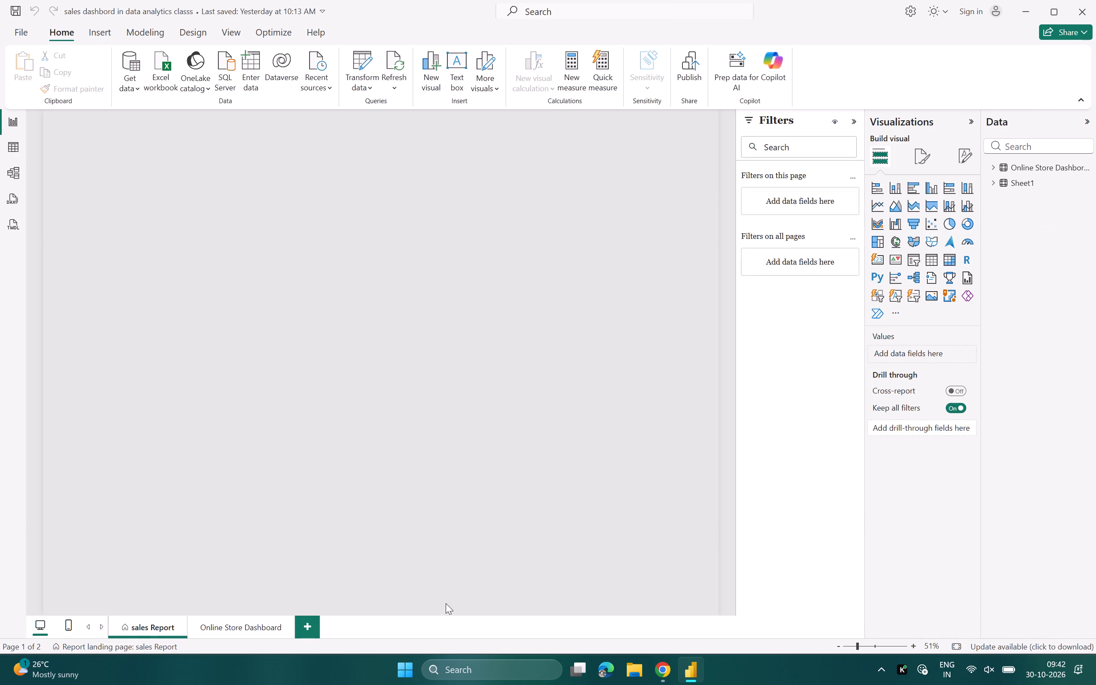
left_click(223, 619)
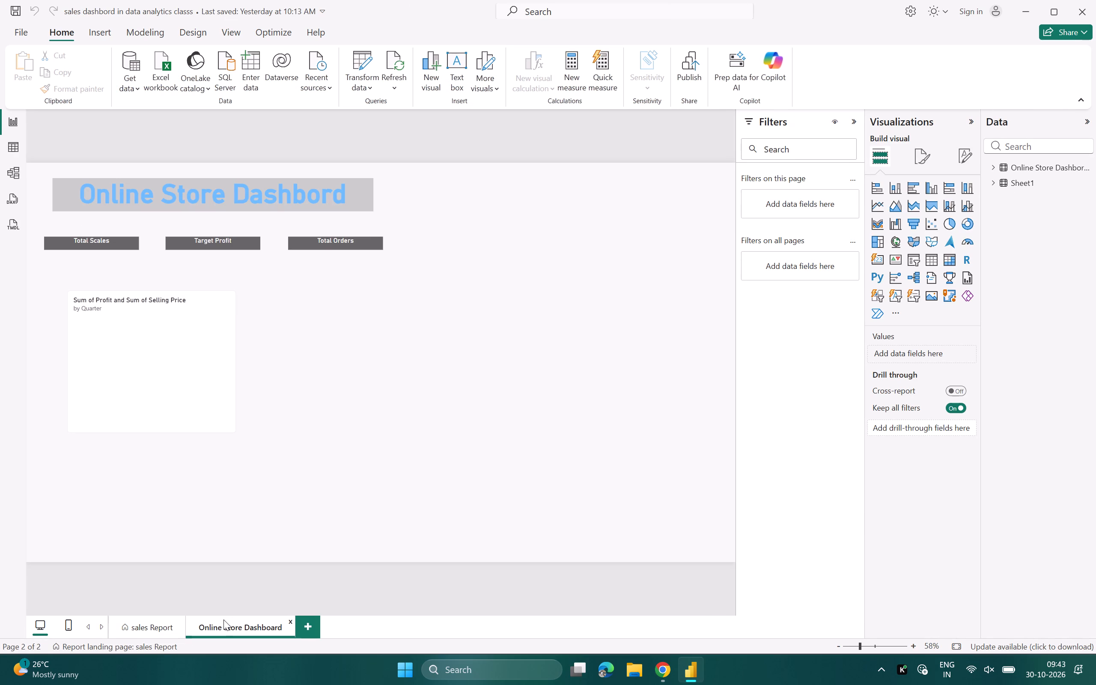
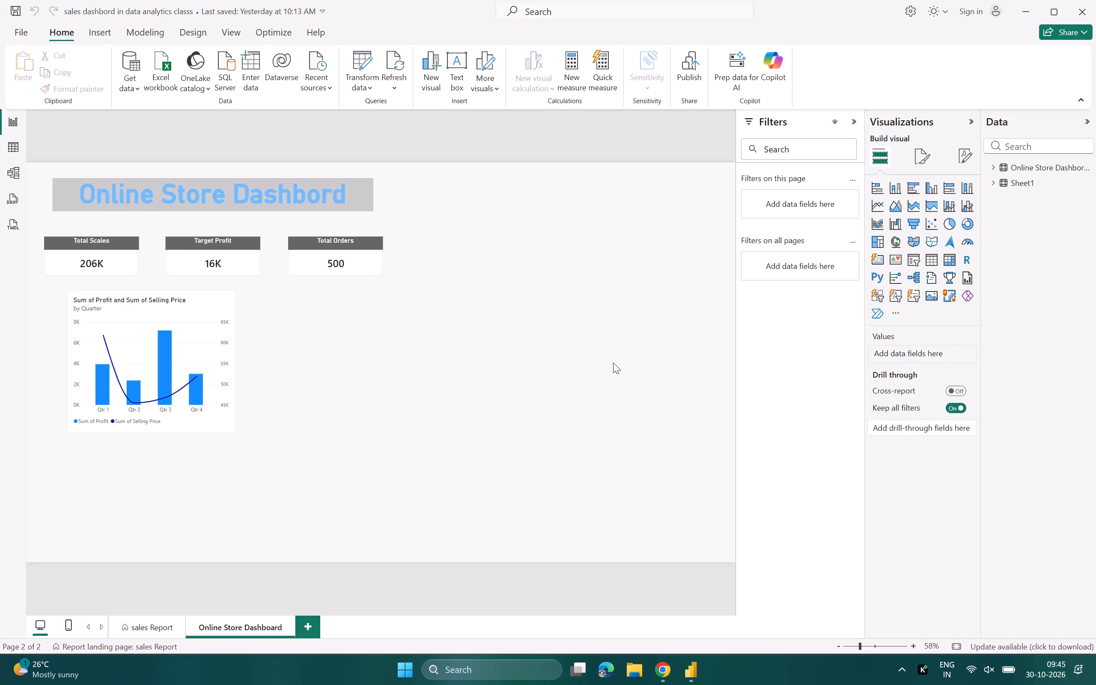
Add a scatter chart beside the Profit and Selling Price chart, enlarging it to match that chart's height.
left_click(932, 221)
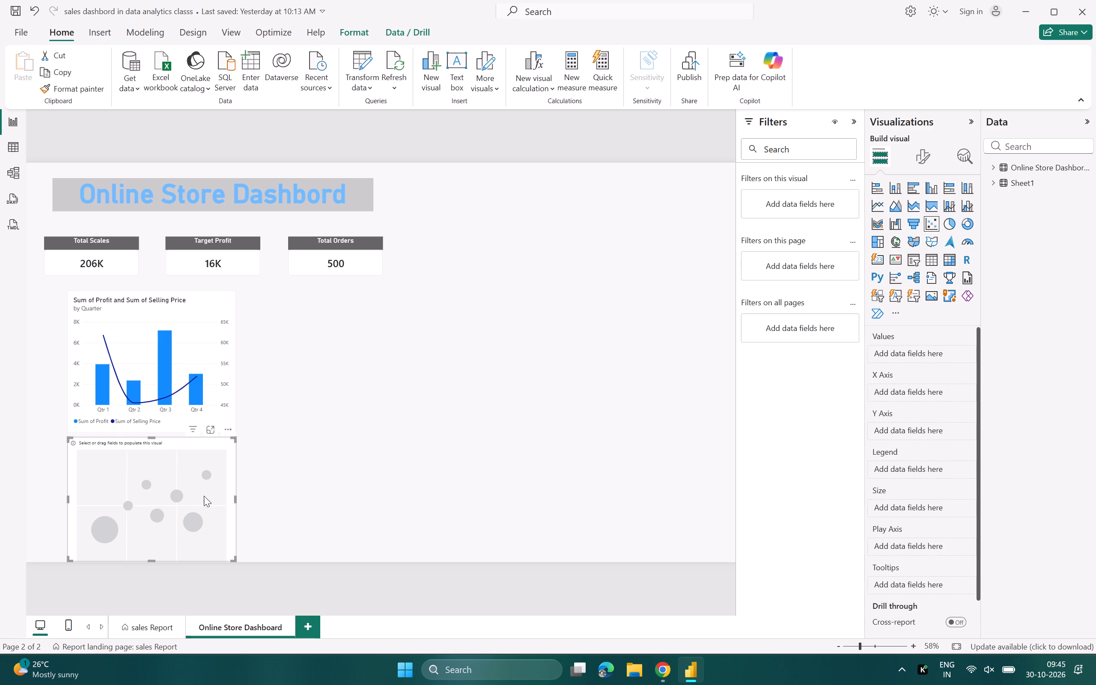
scroll(451, 408, "down", 3)
left_click_drag(216, 520, 425, 363)
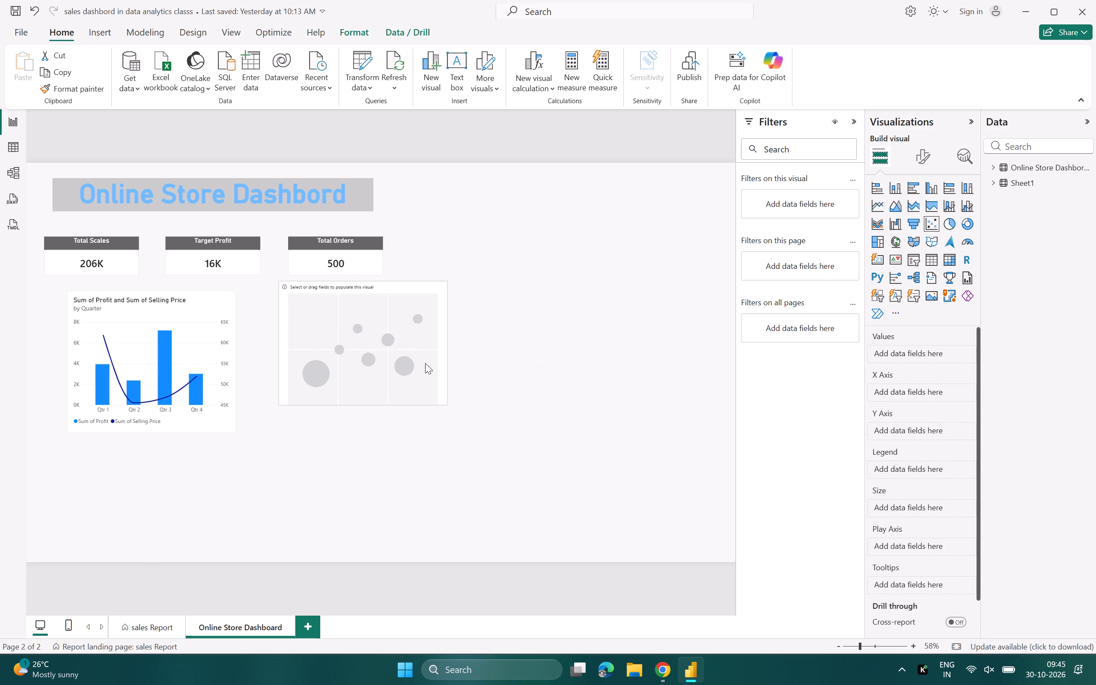
left_click_drag(425, 363, 400, 383)
left_click(497, 366)
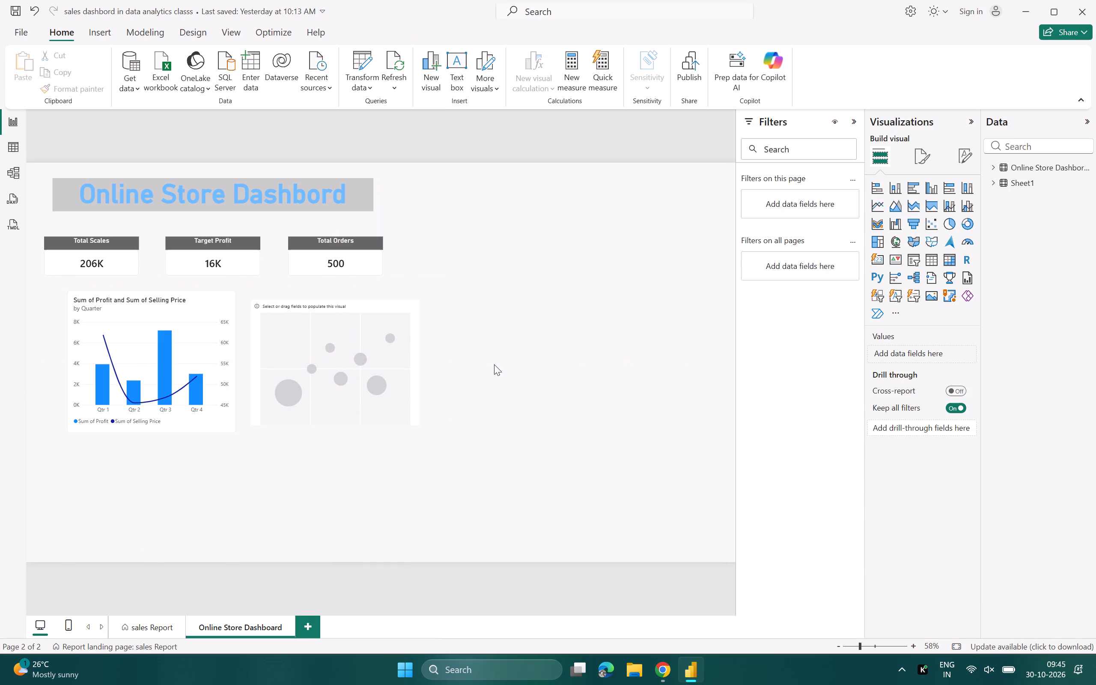
left_click_drag(363, 385, 402, 397)
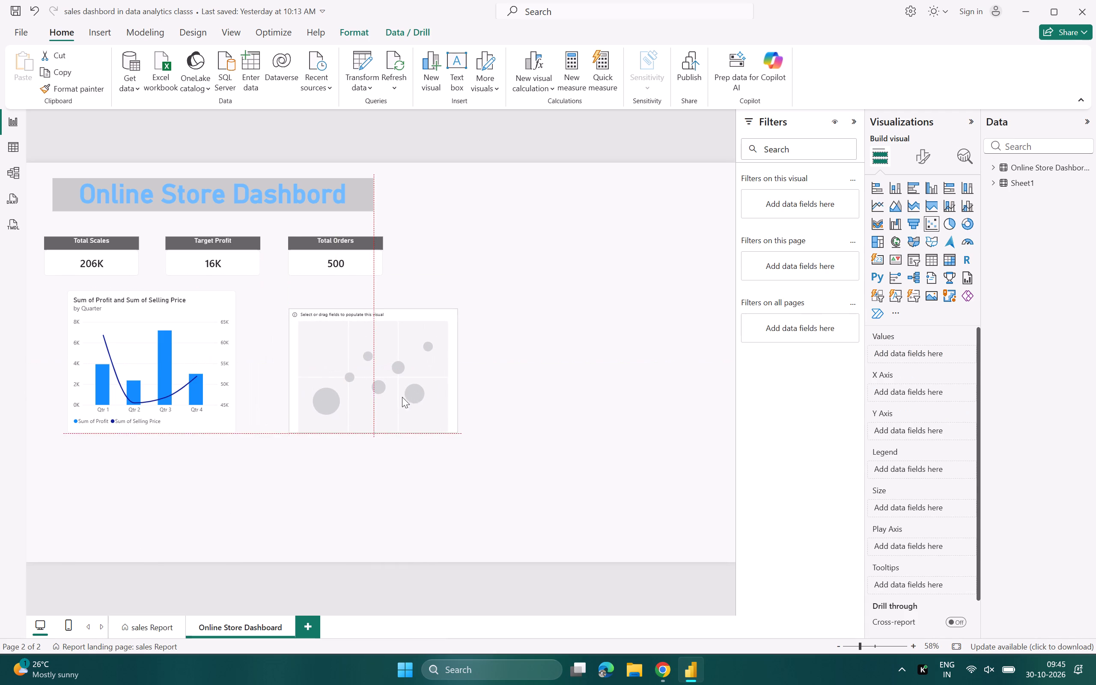
left_click_drag(402, 397, 411, 401)
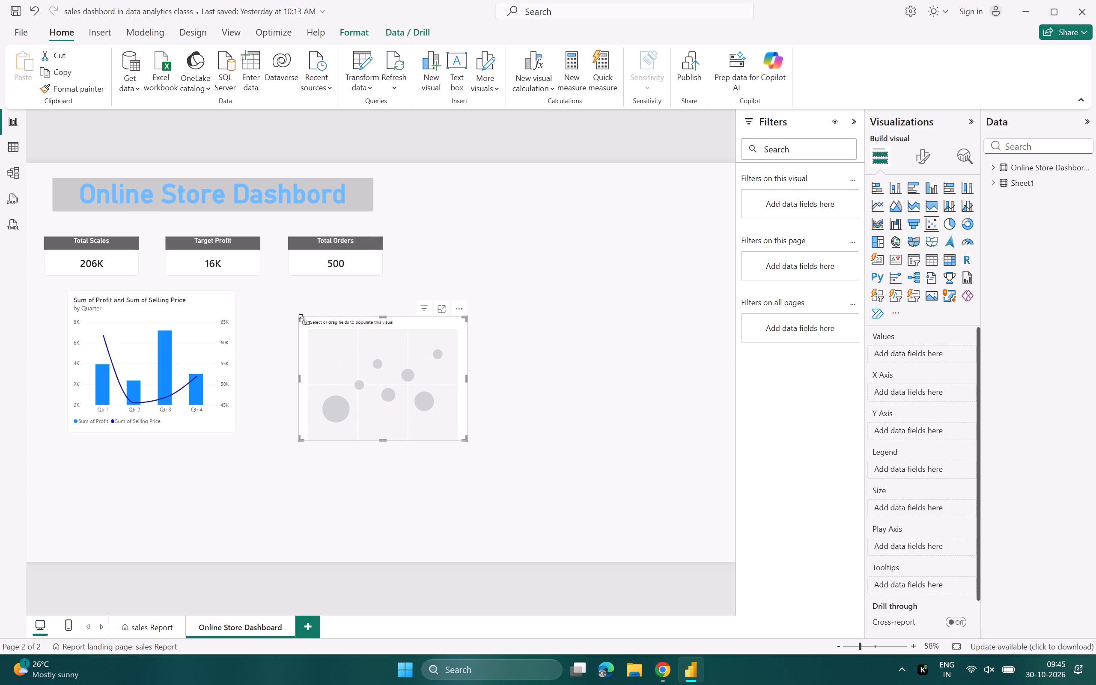
left_click_drag(300, 317, 262, 291)
left_click_drag(385, 390, 372, 382)
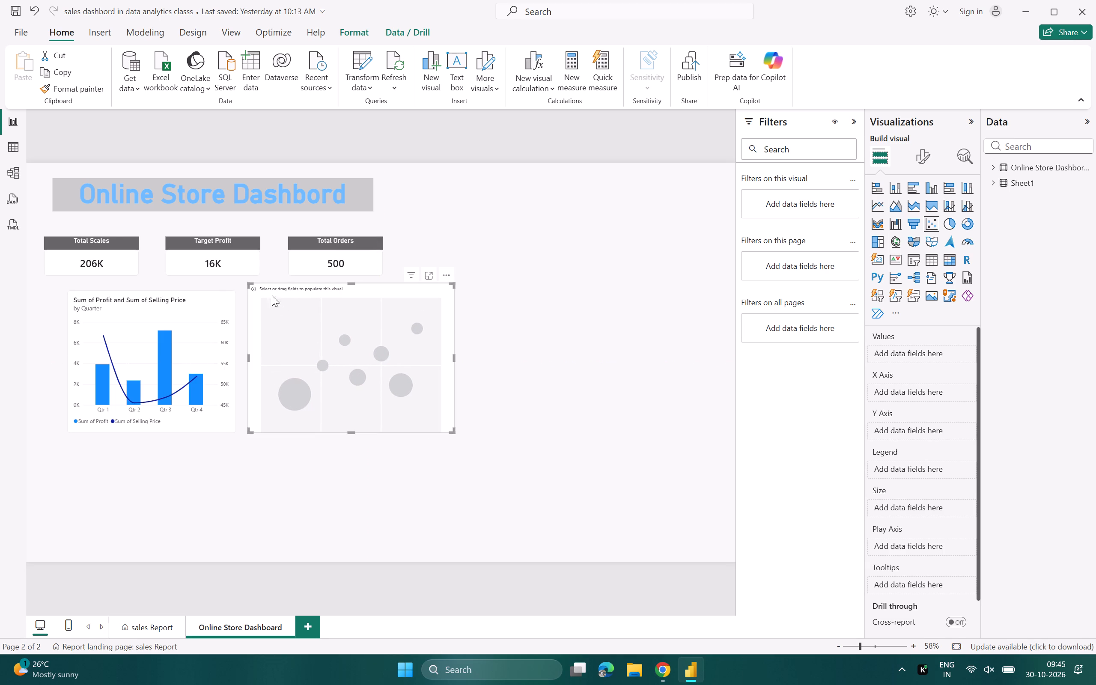
left_click_drag(250, 286, 252, 293)
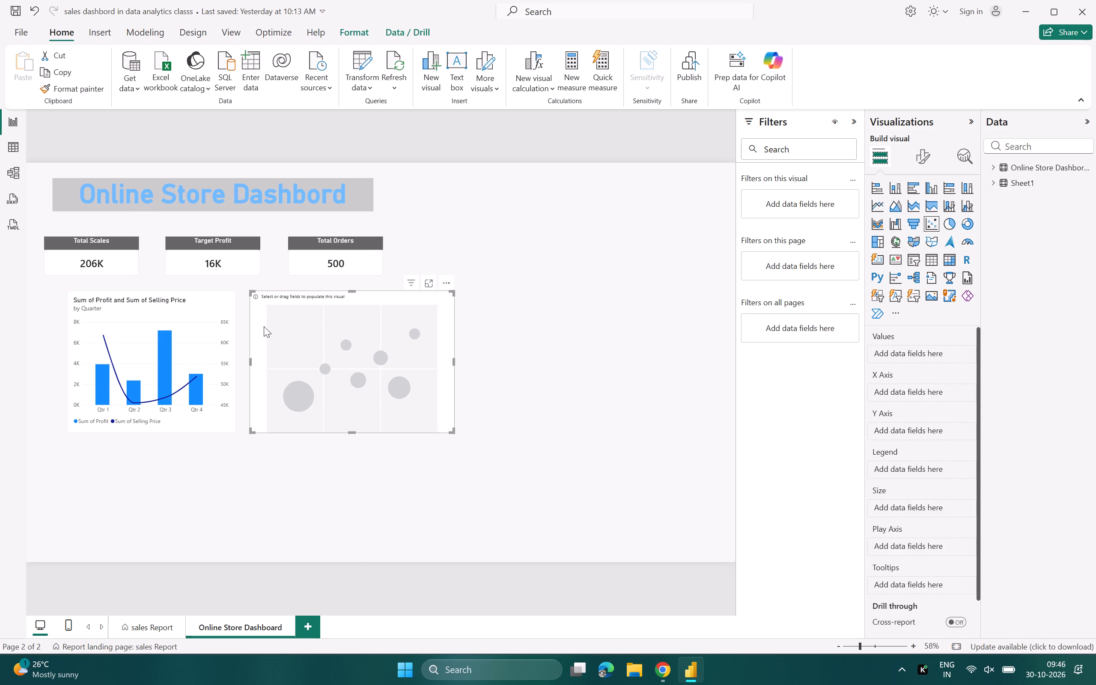
Select the combo chart and the empty scatter chart together and move both slightly left under the cards.
left_click_drag(51, 285, 515, 468)
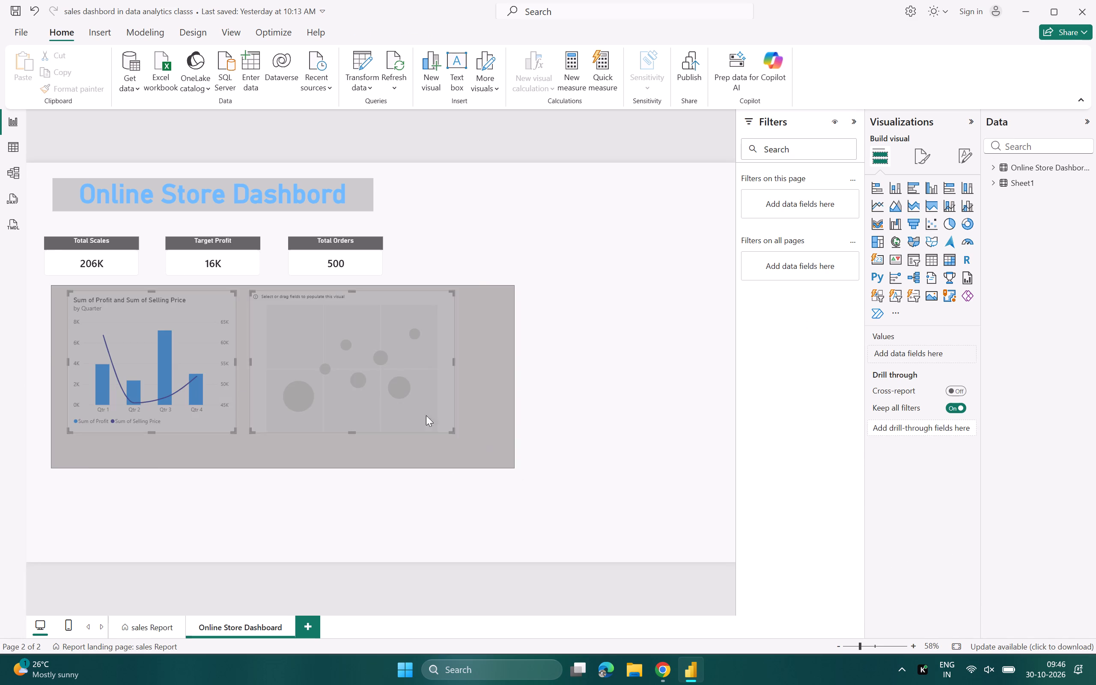
left_click_drag(381, 387, 357, 384)
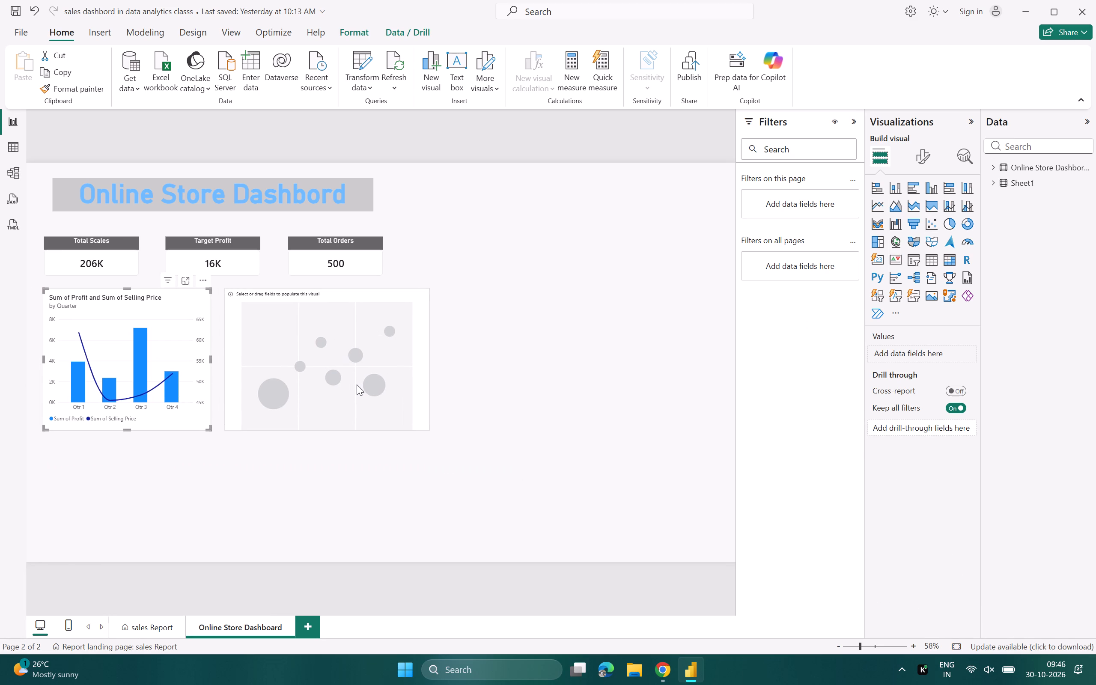
left_click_drag(357, 384, 352, 385)
left_click(520, 351)
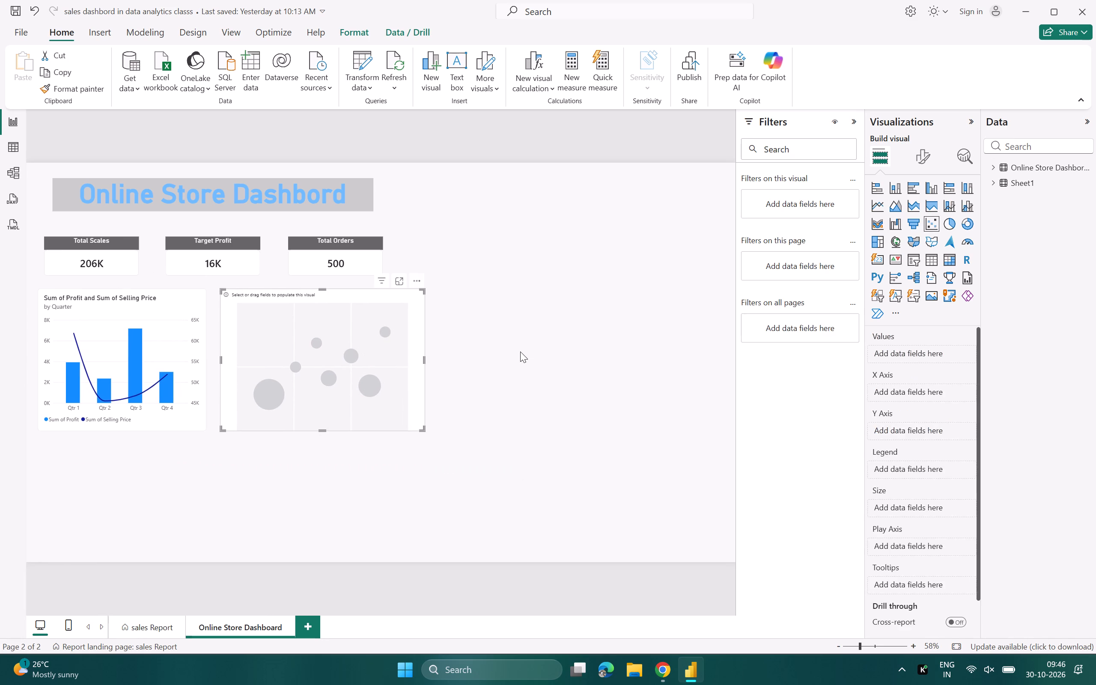
Build the scatter chart from the Online Store Dashboard table with Payment Mode as X axis and Count of Order ID as Y axis.
left_click(991, 166)
left_click(1053, 492)
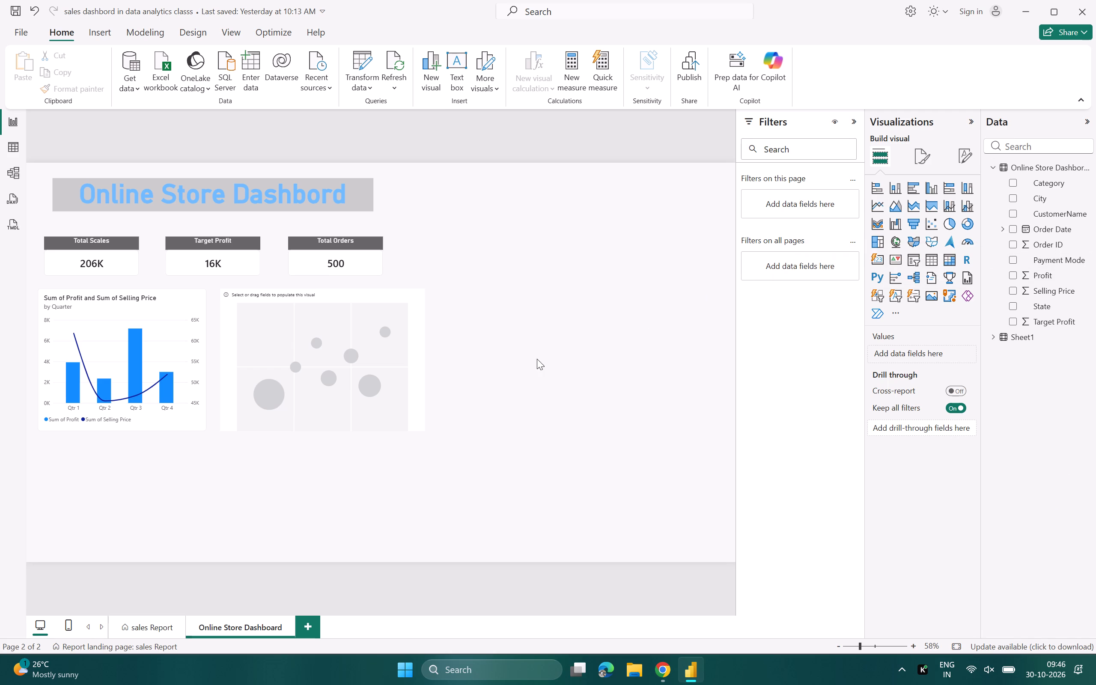
left_click(369, 358)
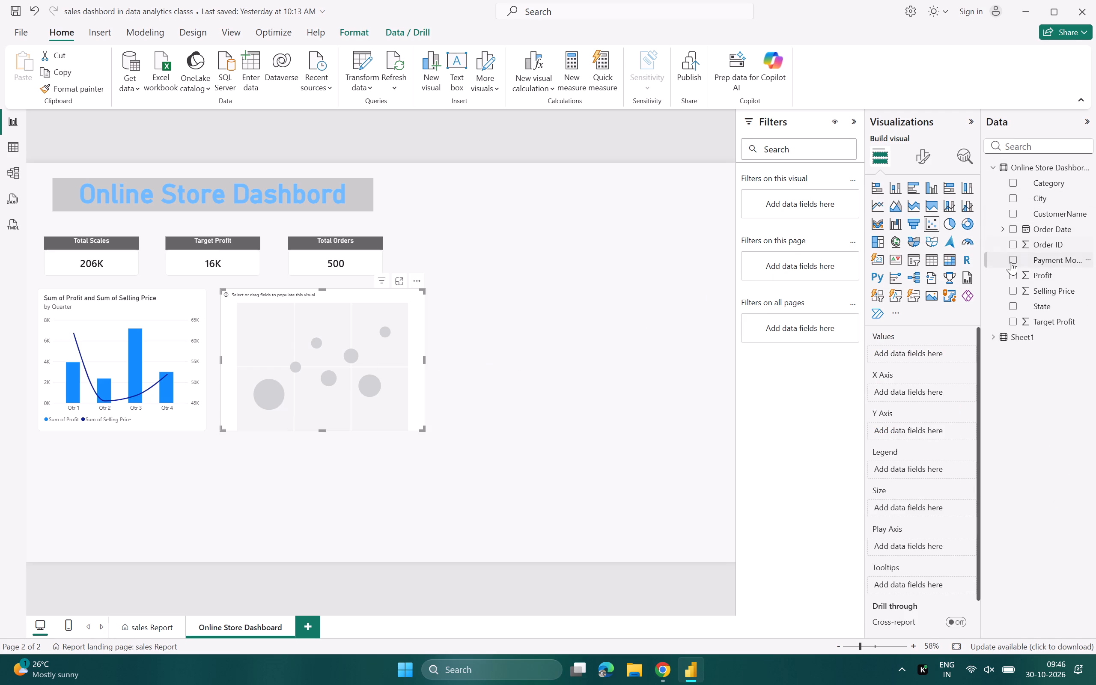
left_click(1012, 259)
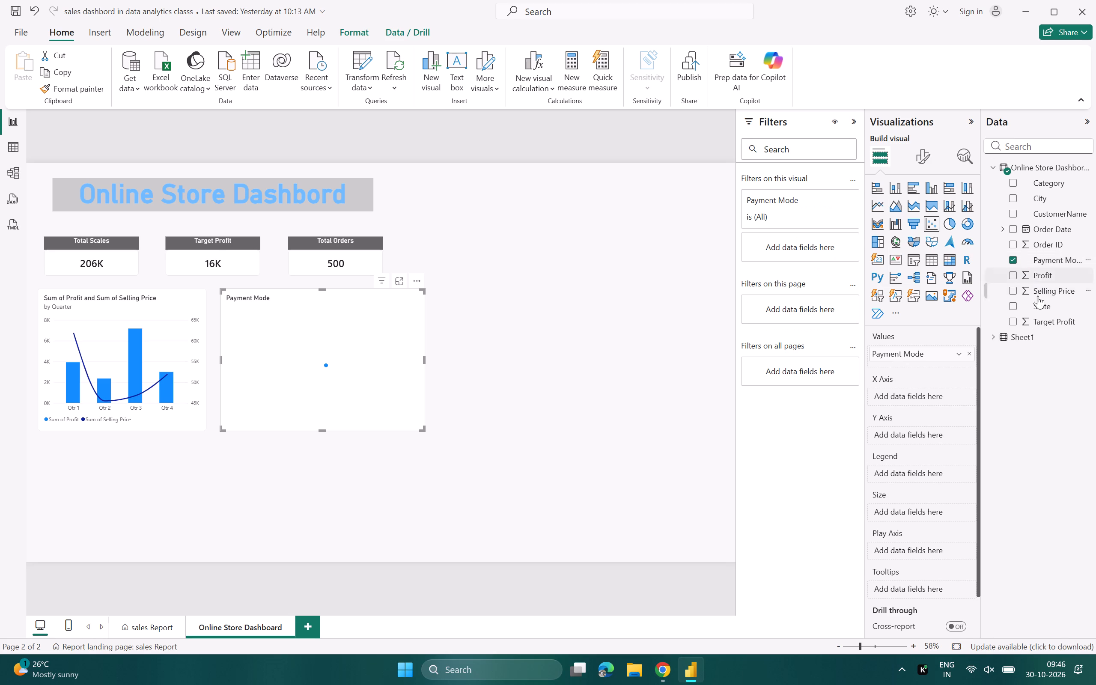
left_click(904, 437)
left_click_drag(1053, 244, 956, 437)
left_click_drag(956, 437, 934, 436)
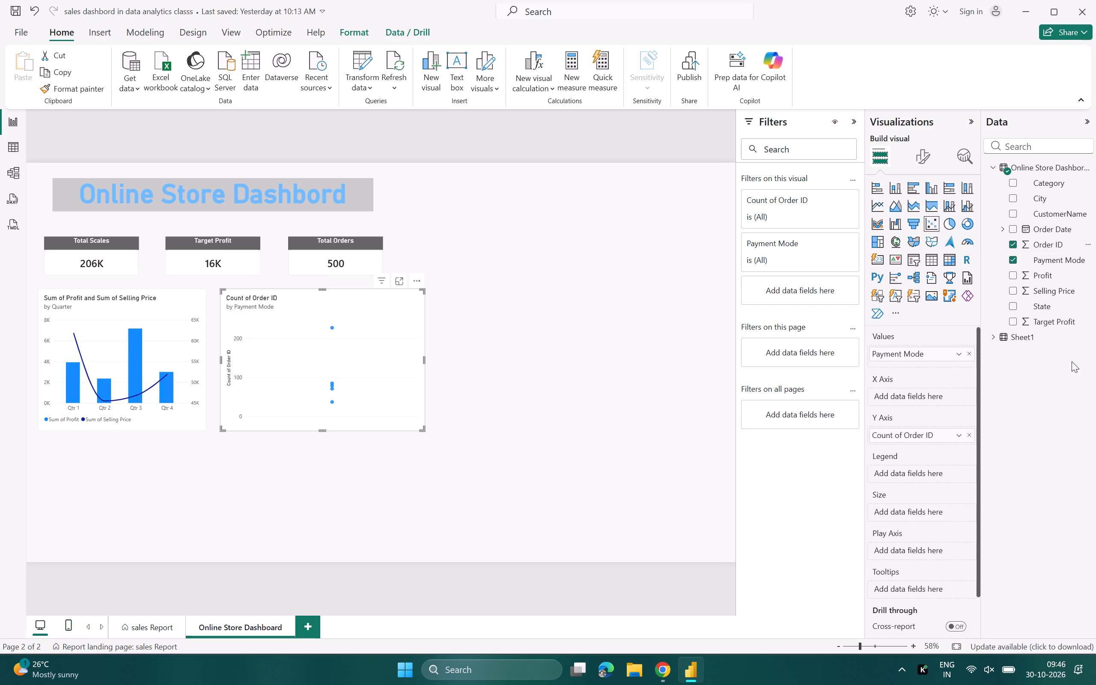
left_click_drag(908, 352, 915, 401)
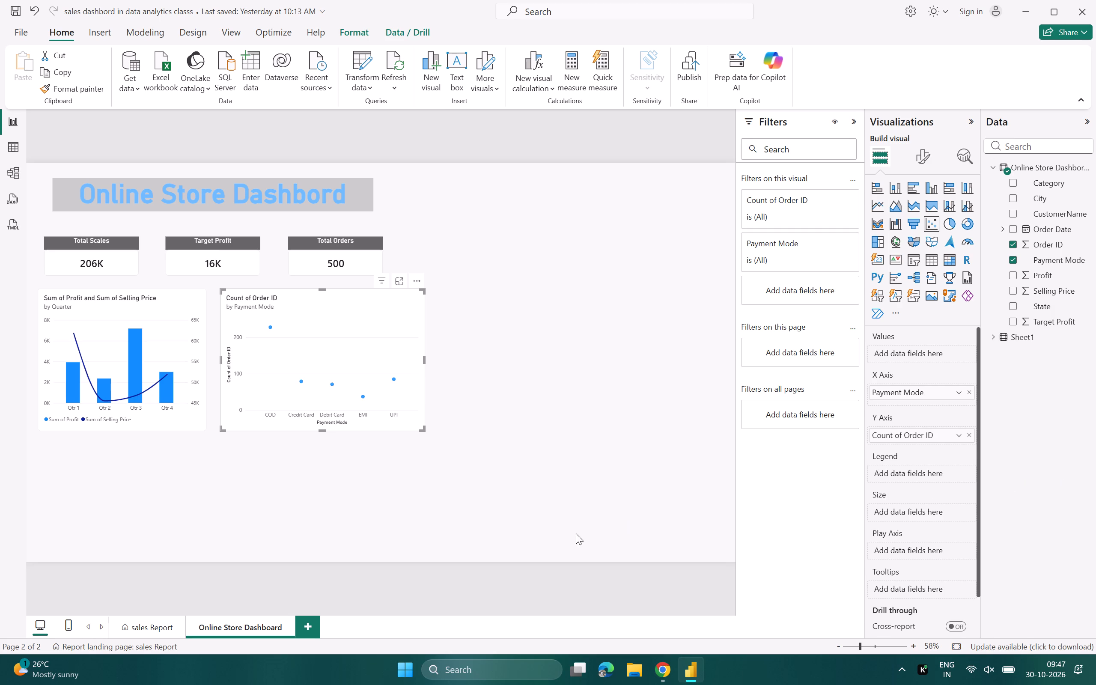
left_click(525, 350)
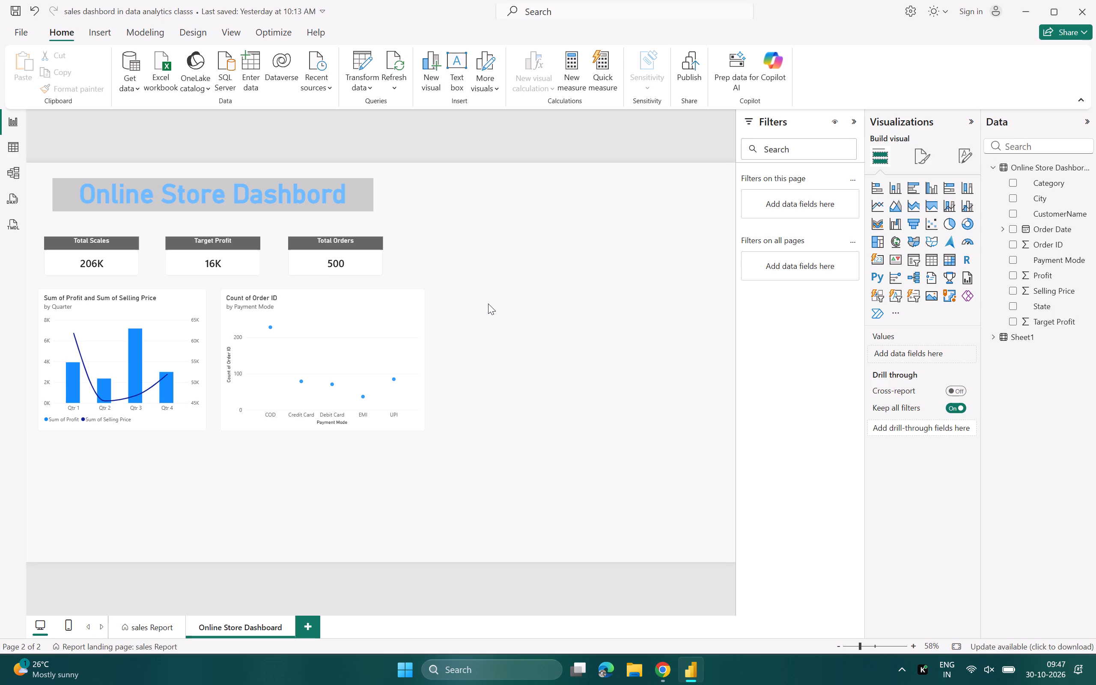
Open the scatter chart's gridline formatting and try out the horizontal gridlines' transparency, leaving it at 0%.
left_click(333, 379)
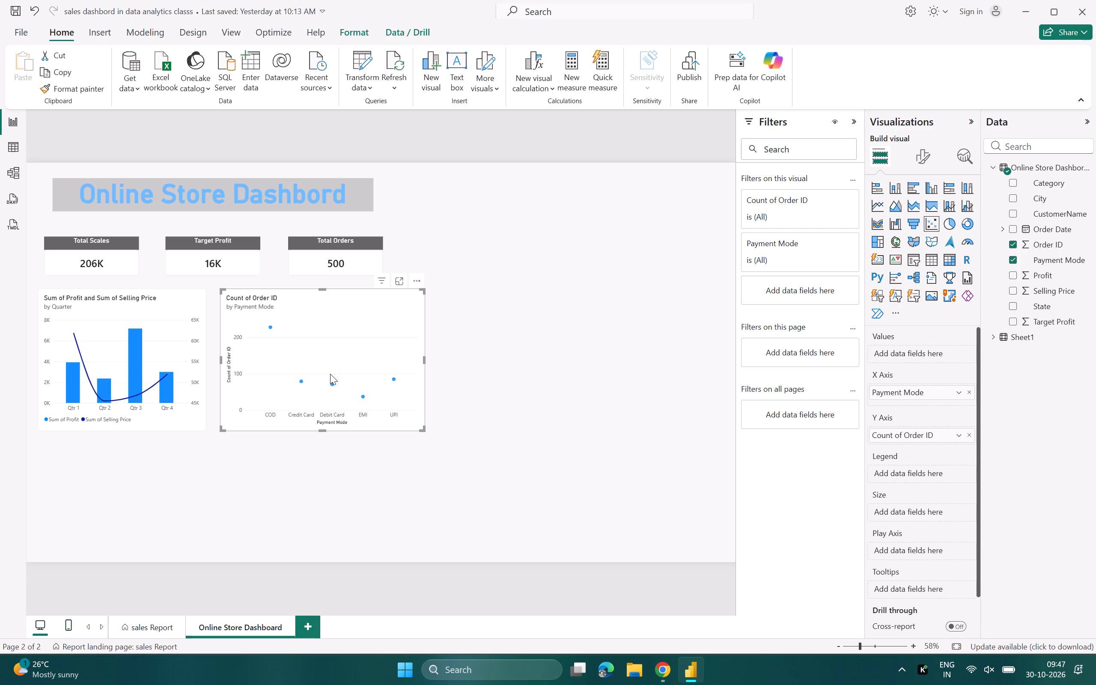
left_click(915, 159)
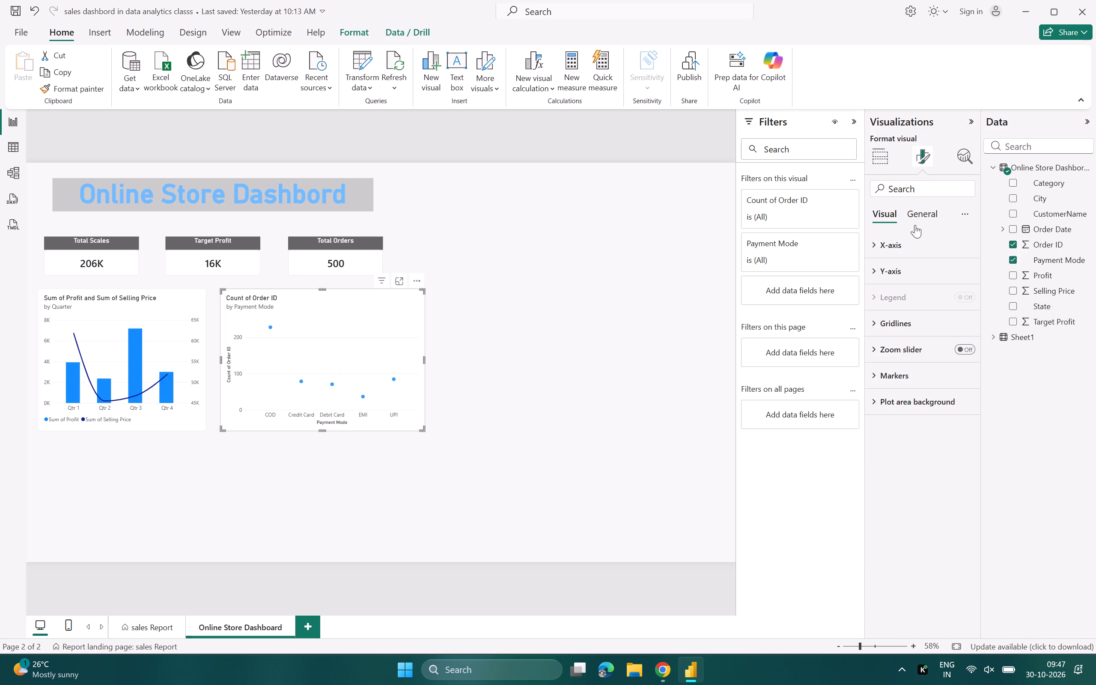
left_click(925, 215)
left_click(367, 364)
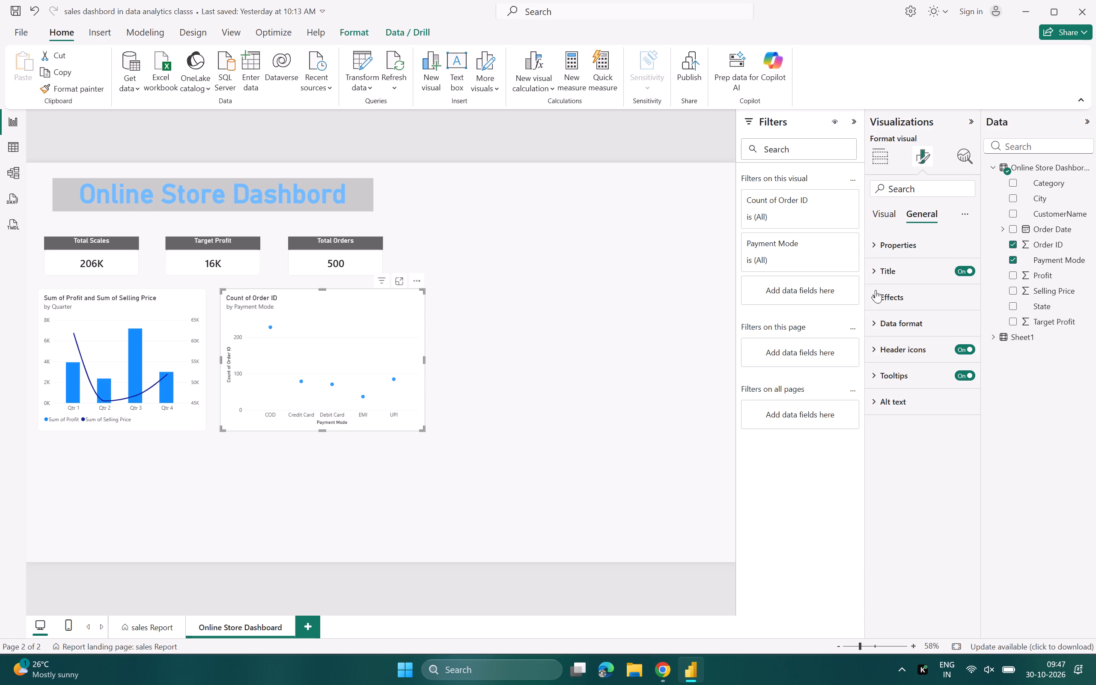
left_click(887, 217)
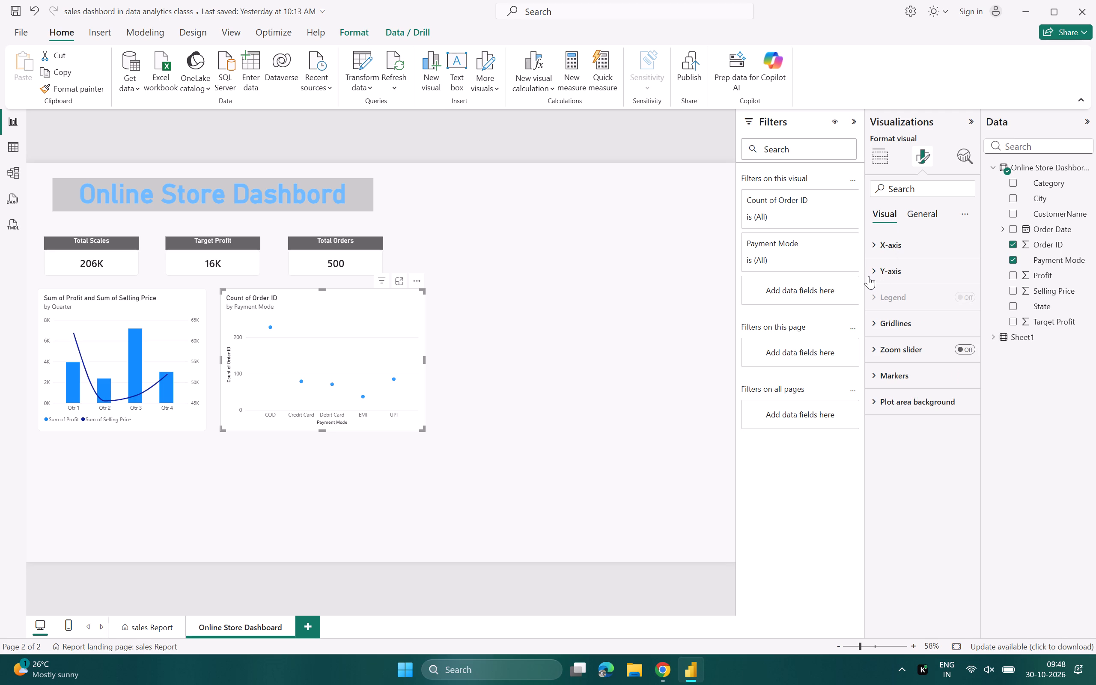
left_click(879, 318)
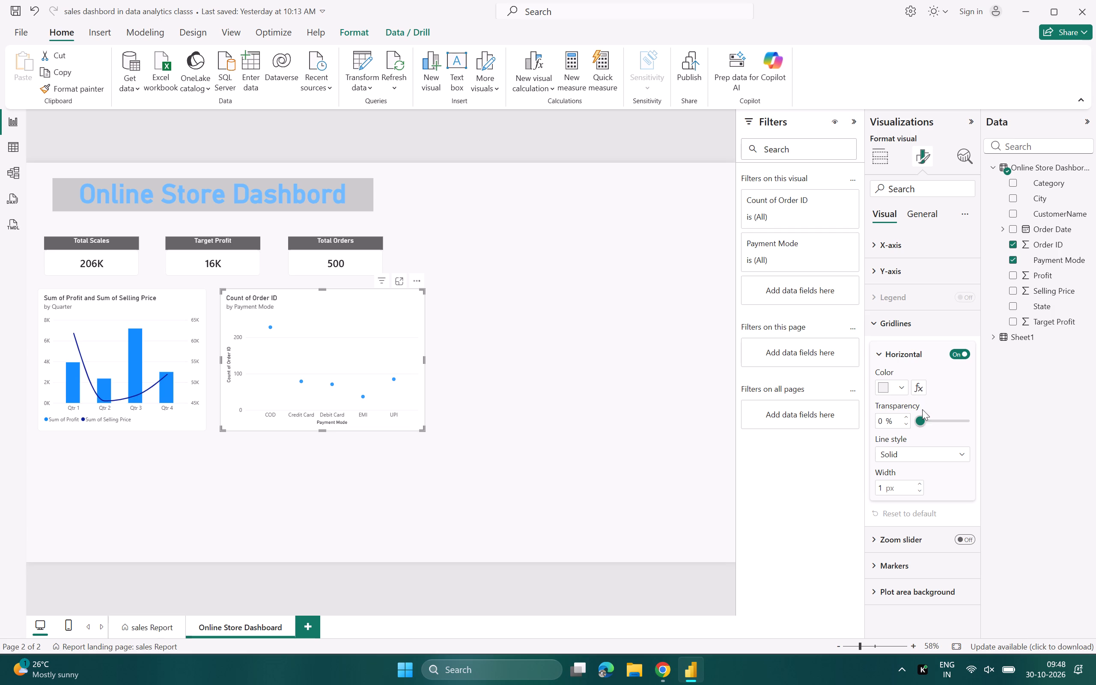
left_click_drag(923, 419, 933, 420)
left_click_drag(933, 420, 879, 425)
left_click_drag(879, 425, 872, 425)
Try the Dashed, Dotted and Custom styles on the horizontal gridlines, settle on Dashed, and turn on Scale by width.
left_click(915, 455)
left_click(914, 483)
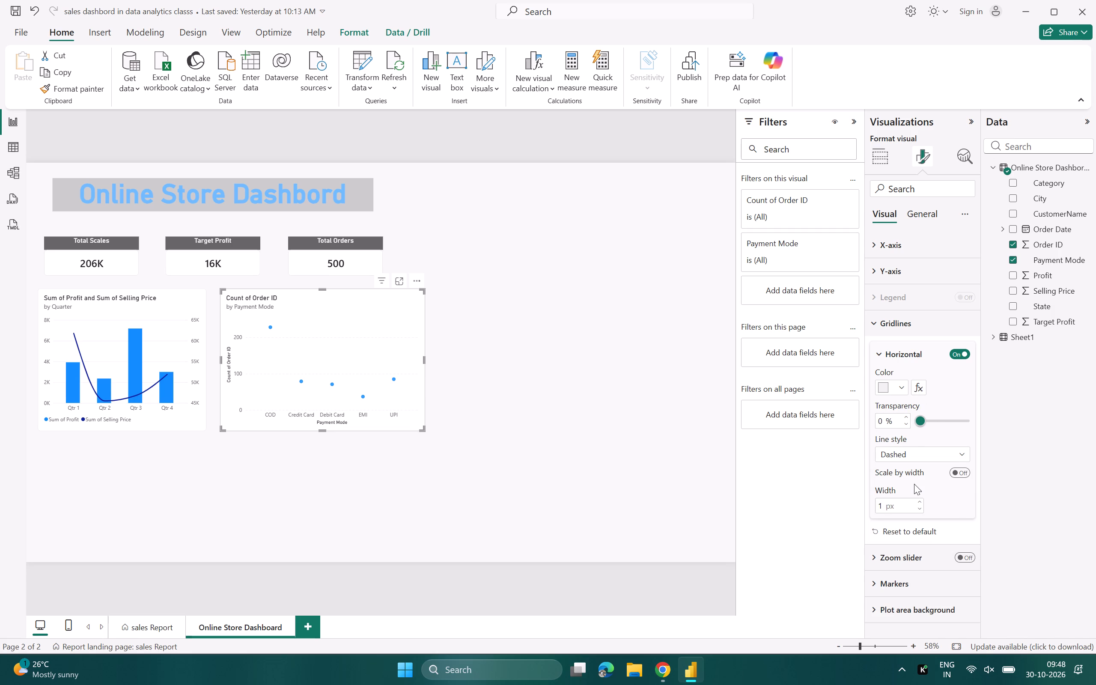
left_click(920, 455)
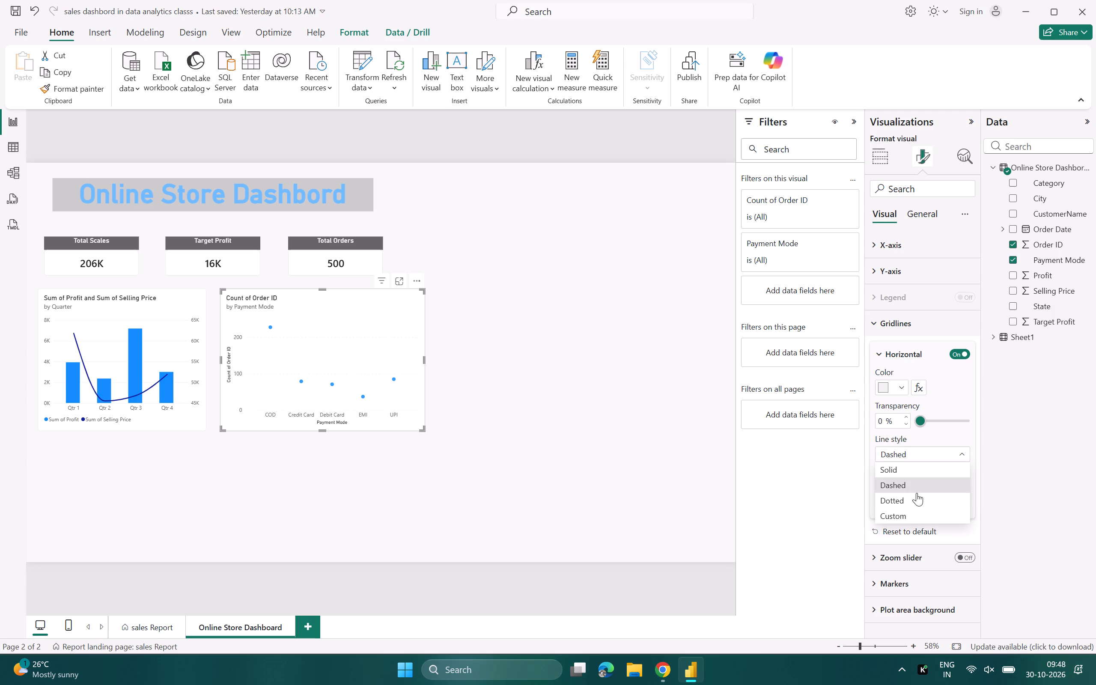
left_click(914, 499)
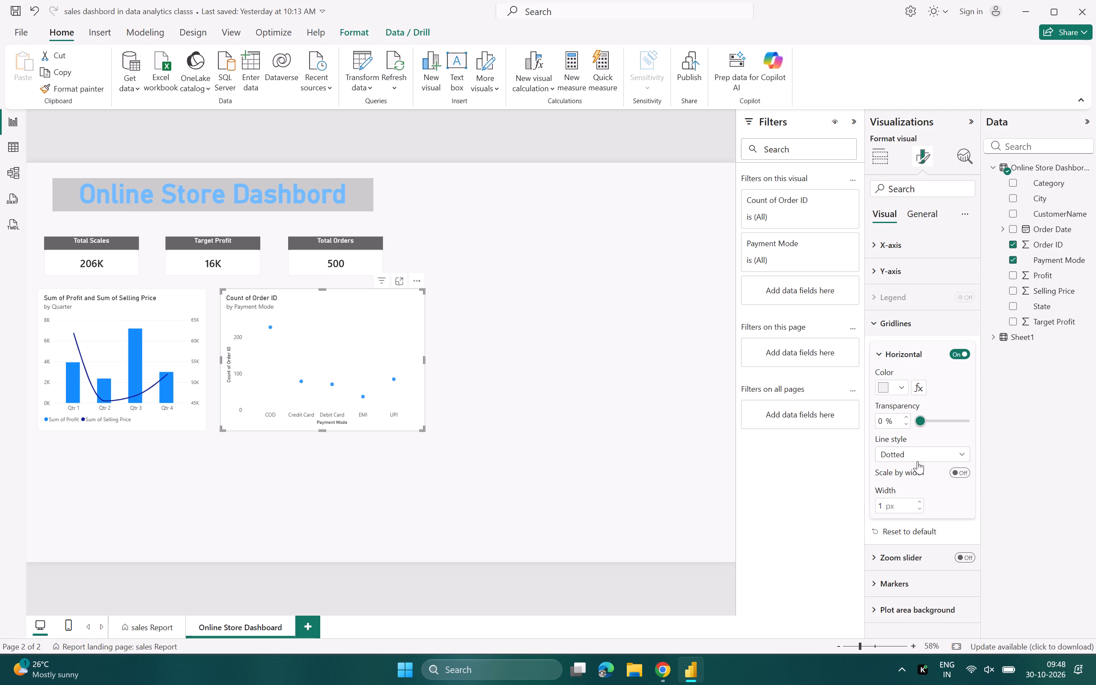
left_click(917, 461)
left_click(913, 511)
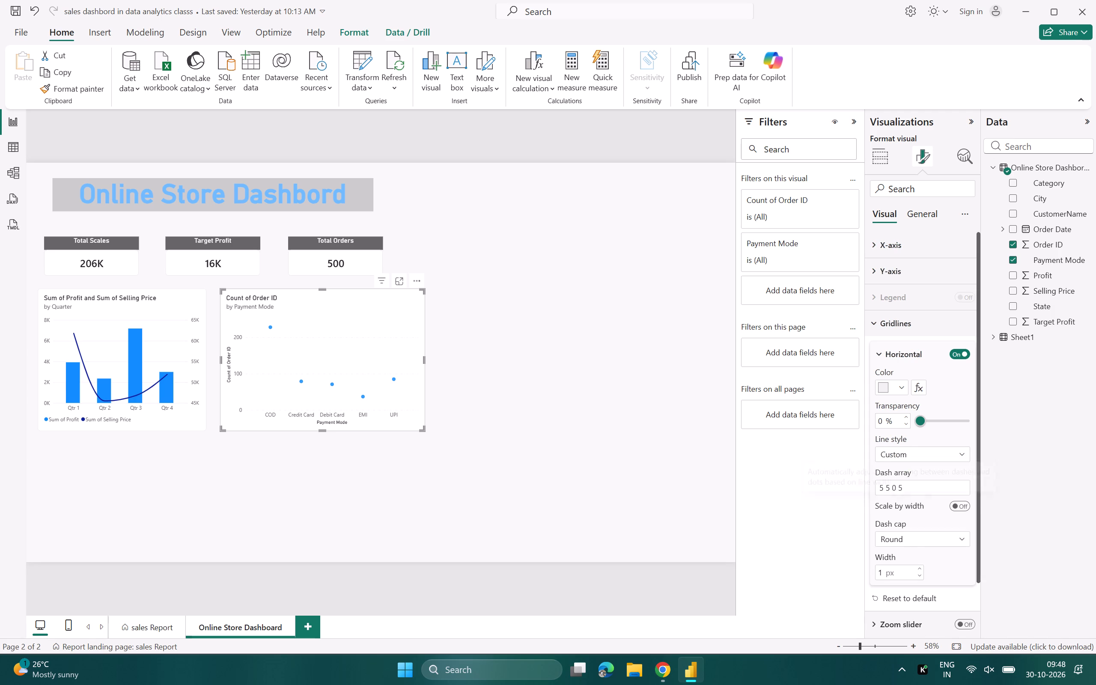
left_click(919, 458)
left_click(903, 479)
left_click(949, 469)
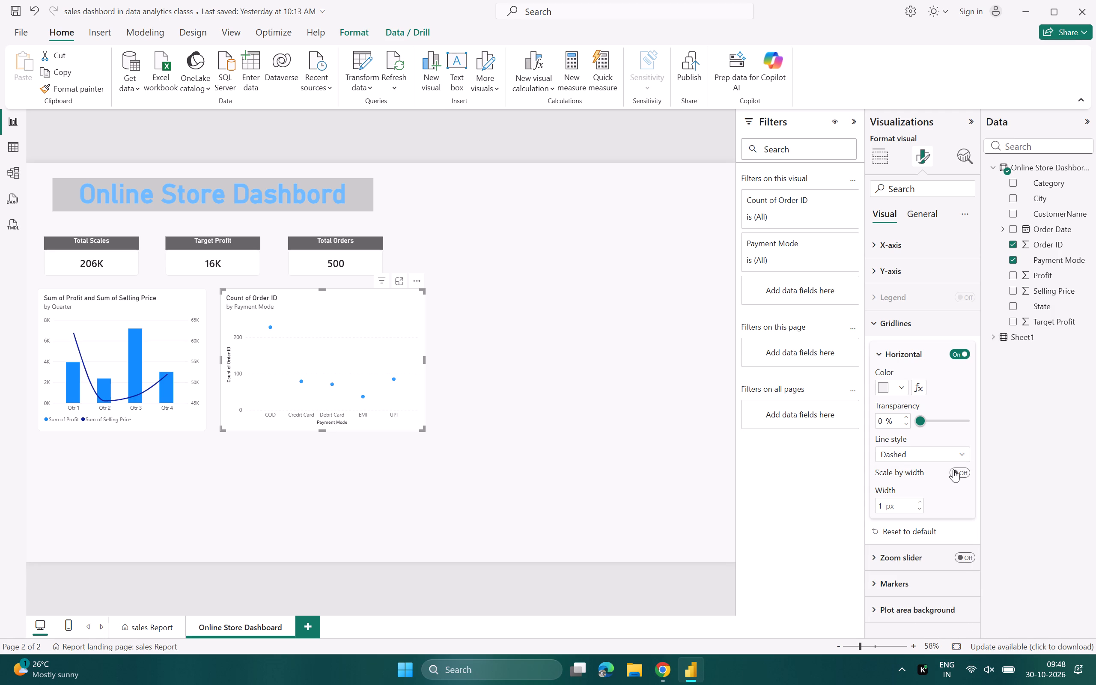
left_click(954, 469)
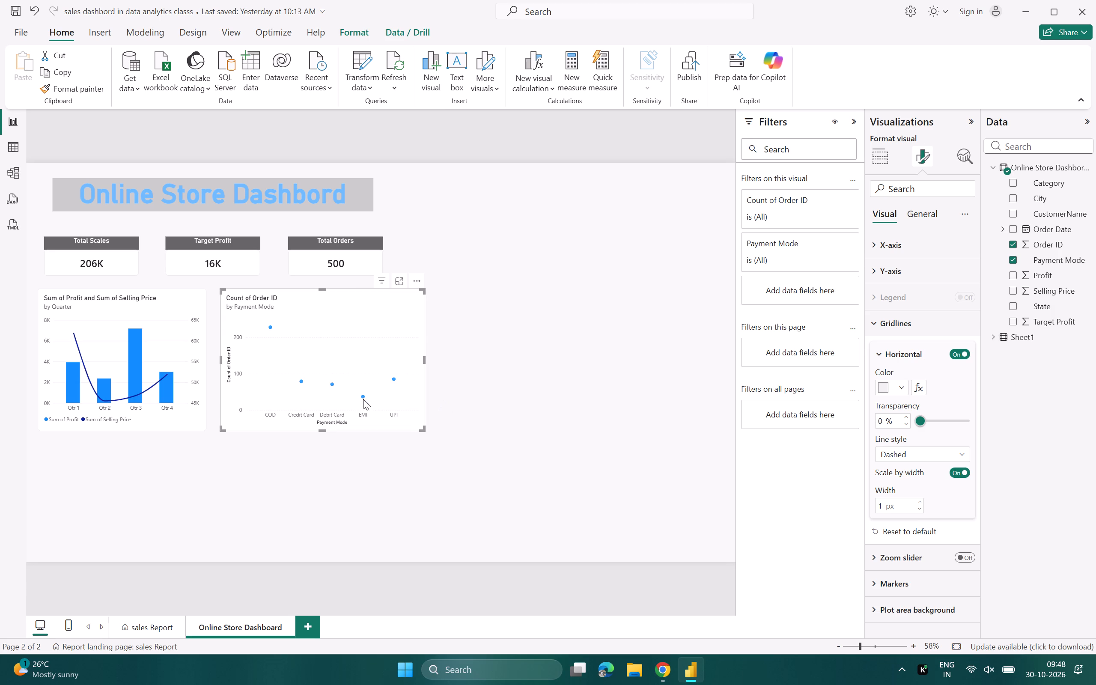
Check the cross-filtering between visuals using the scatter chart's EMI point and the combo chart's Qtr 4.
left_click(363, 393)
left_click(363, 396)
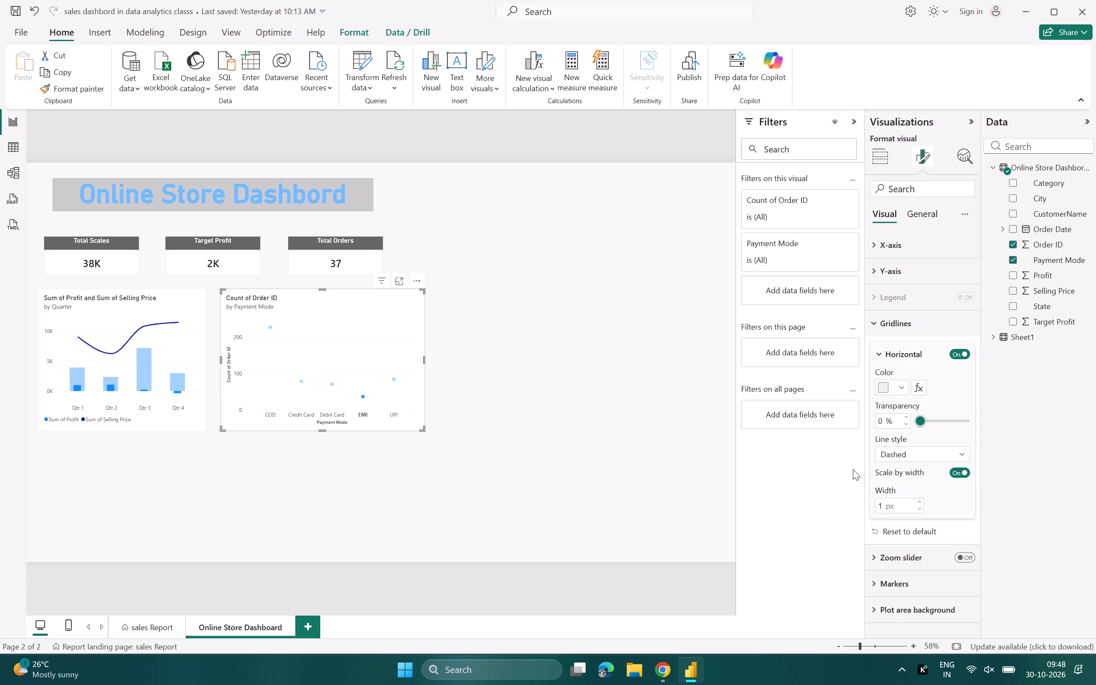
left_click(184, 411)
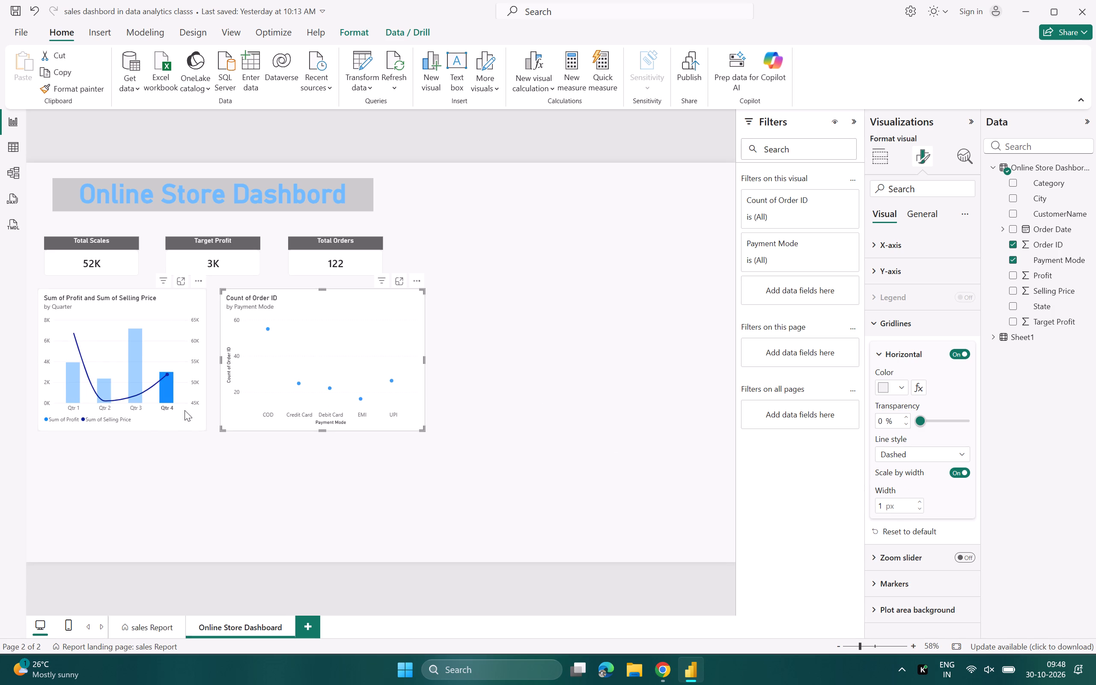
left_click(330, 402)
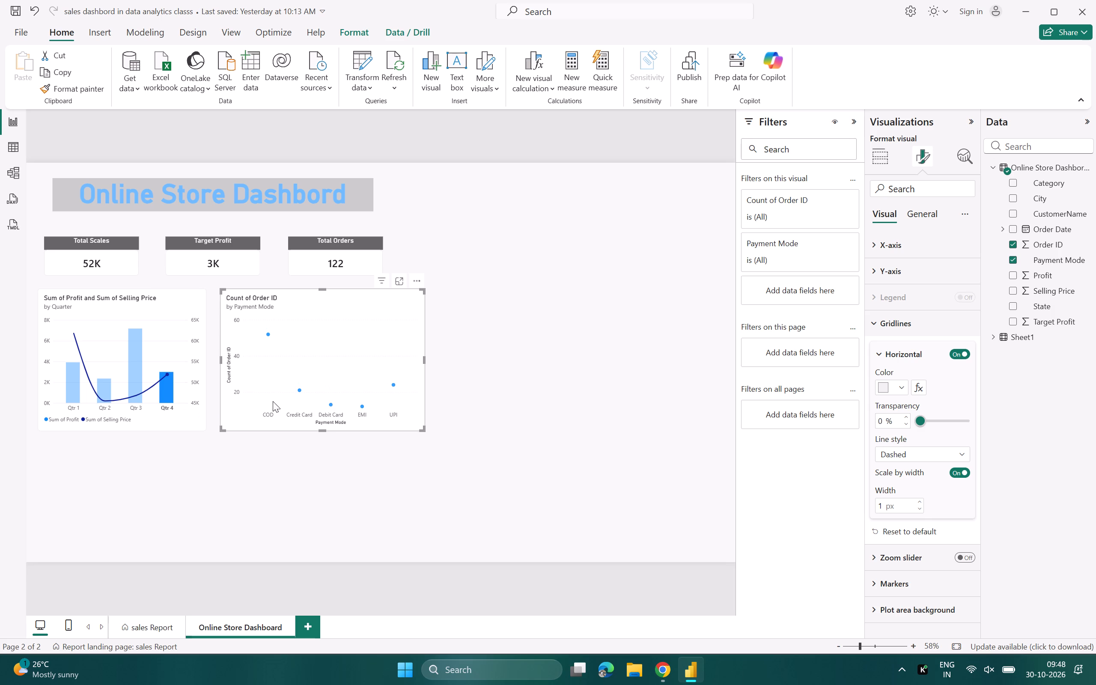
Clear the combo chart's Qtr 4 cross-filter and reselect the scatter chart.
left_click(162, 419)
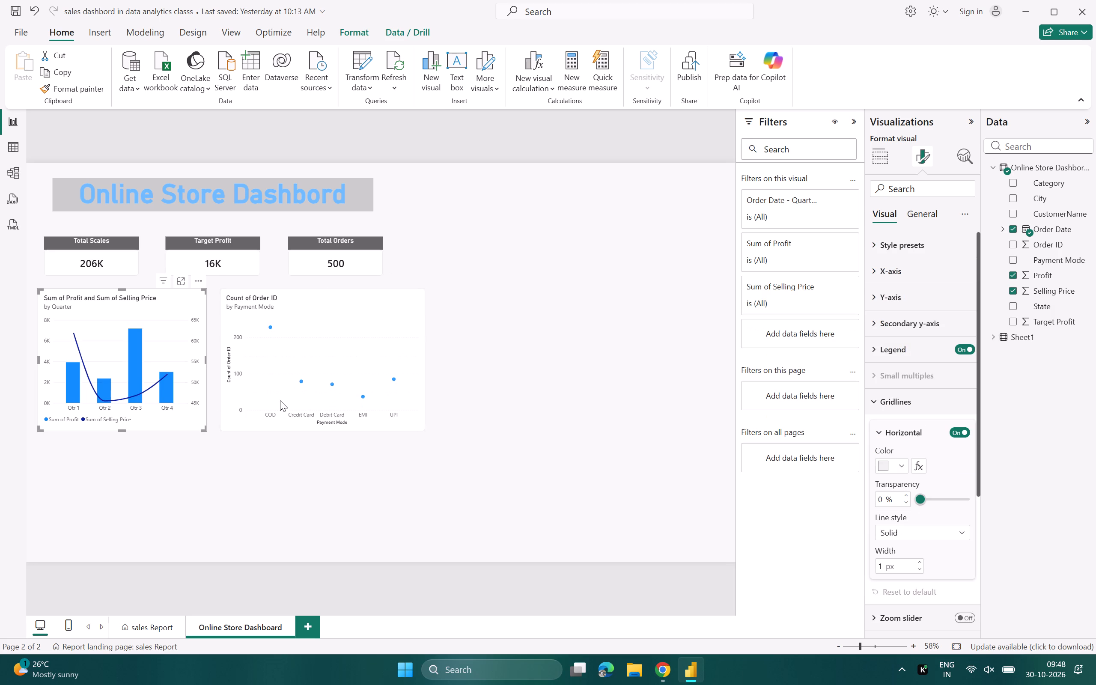
left_click(281, 399)
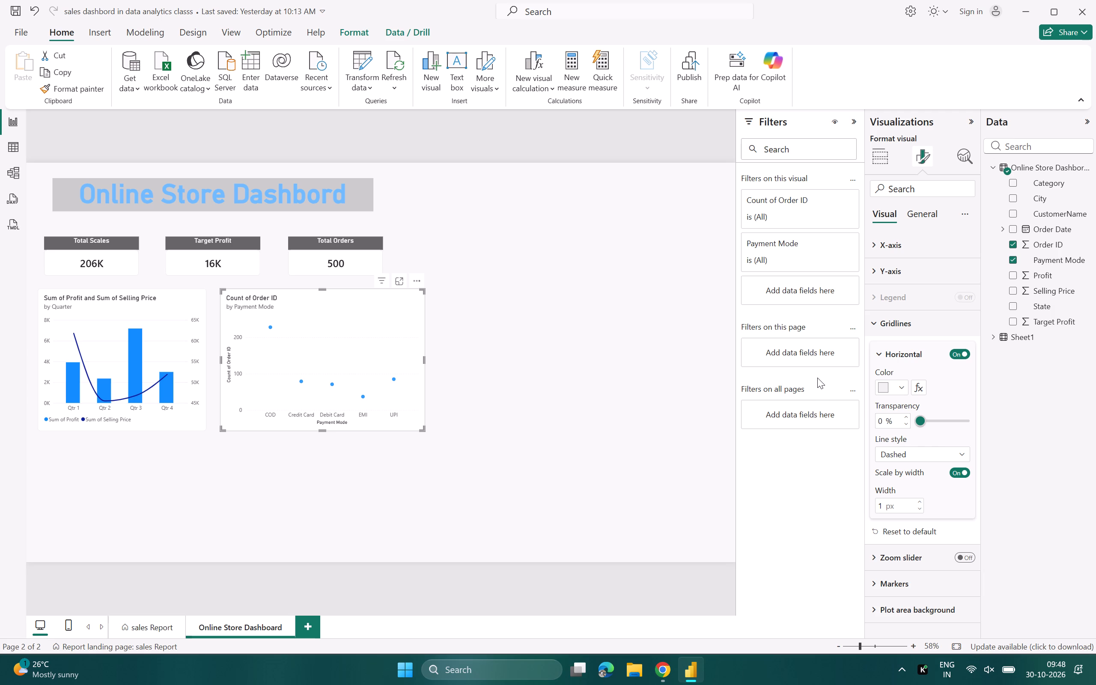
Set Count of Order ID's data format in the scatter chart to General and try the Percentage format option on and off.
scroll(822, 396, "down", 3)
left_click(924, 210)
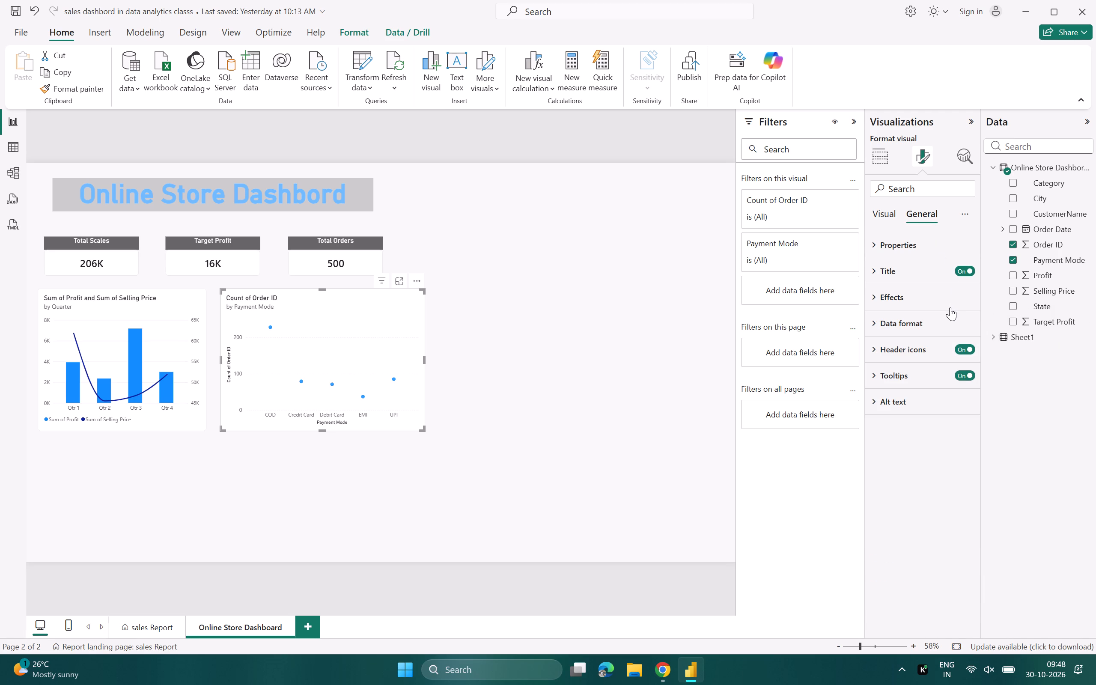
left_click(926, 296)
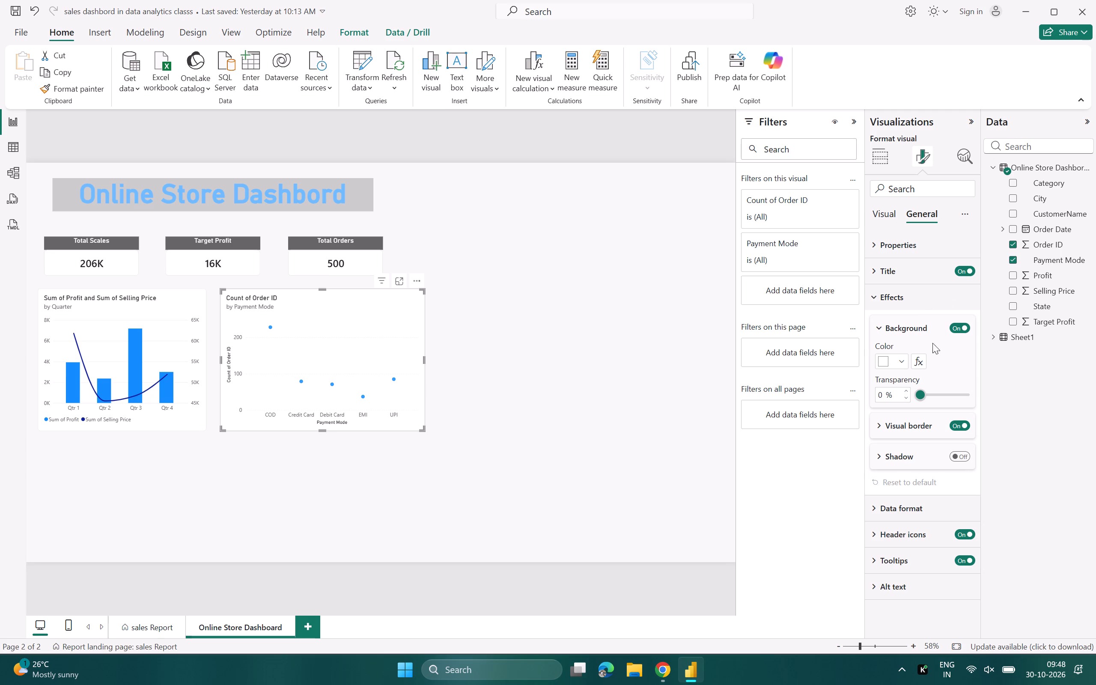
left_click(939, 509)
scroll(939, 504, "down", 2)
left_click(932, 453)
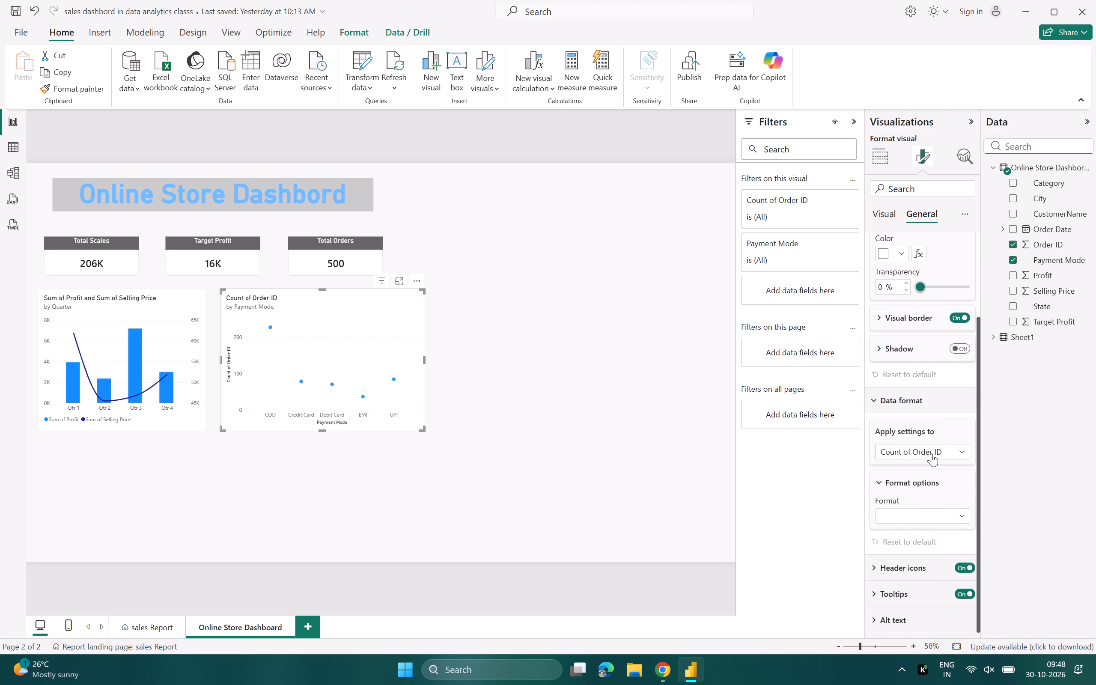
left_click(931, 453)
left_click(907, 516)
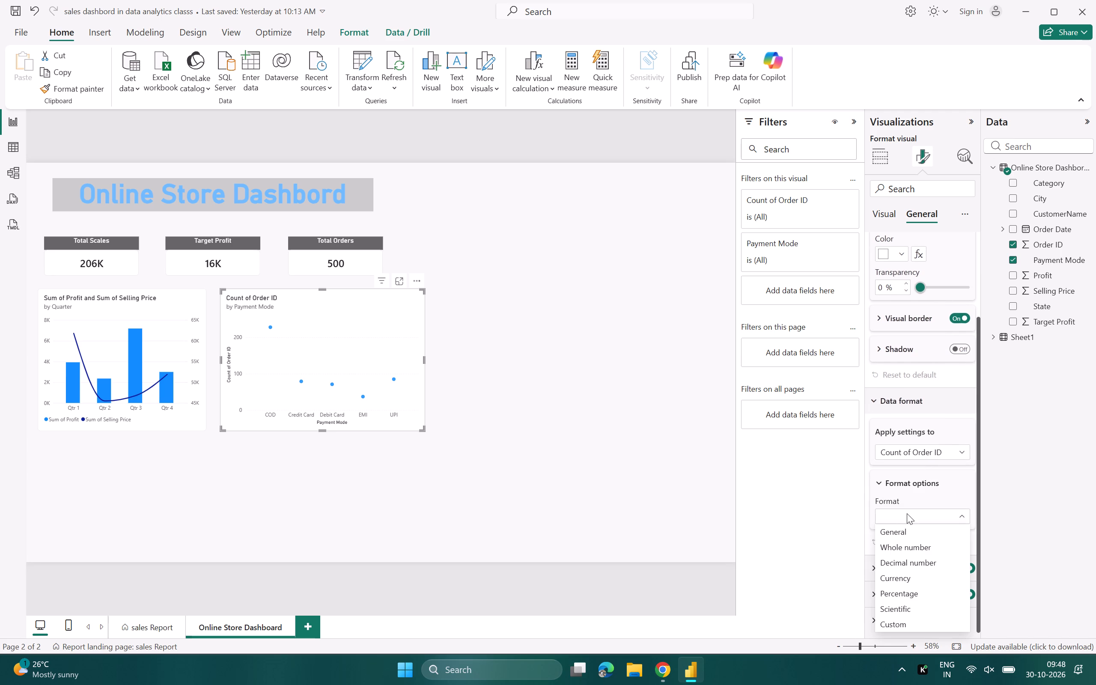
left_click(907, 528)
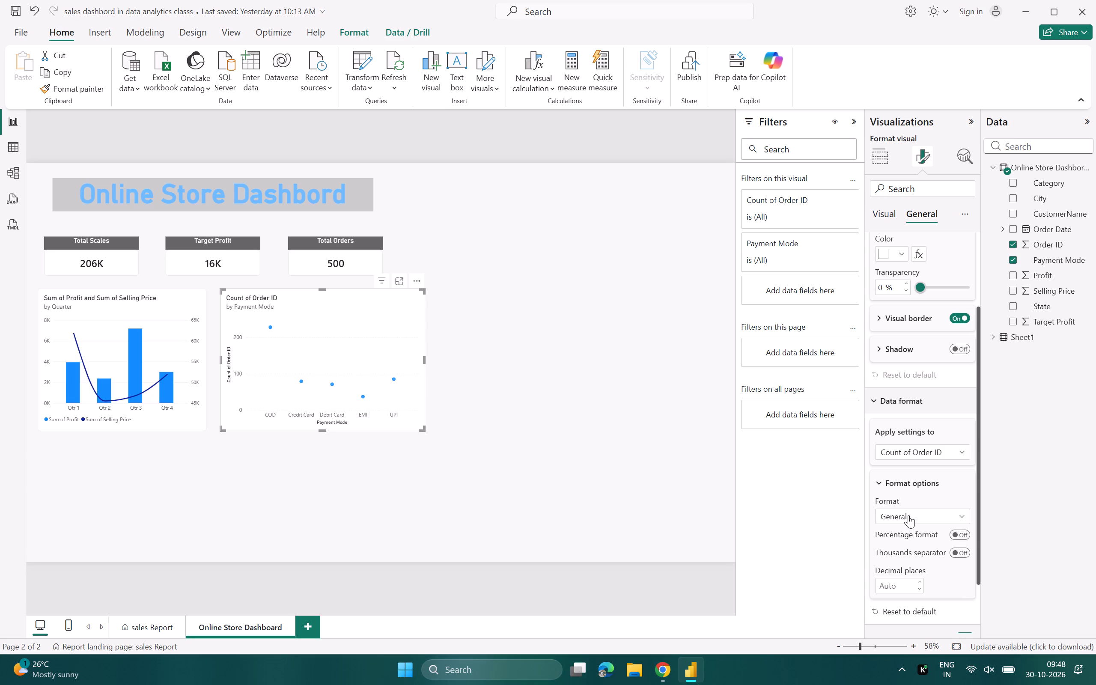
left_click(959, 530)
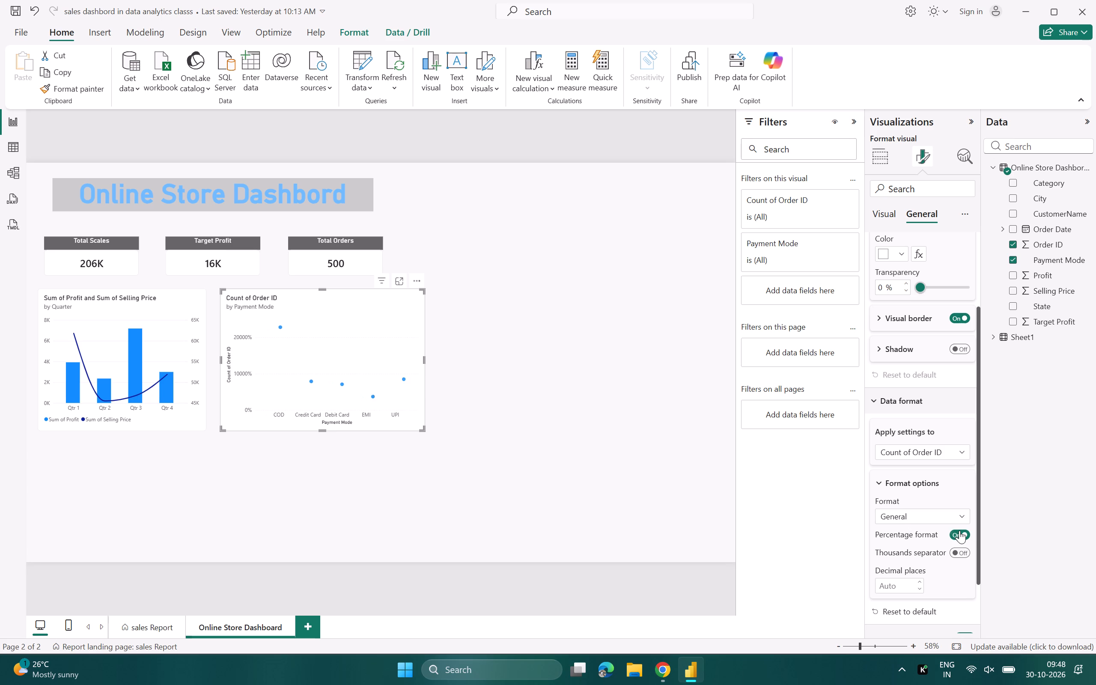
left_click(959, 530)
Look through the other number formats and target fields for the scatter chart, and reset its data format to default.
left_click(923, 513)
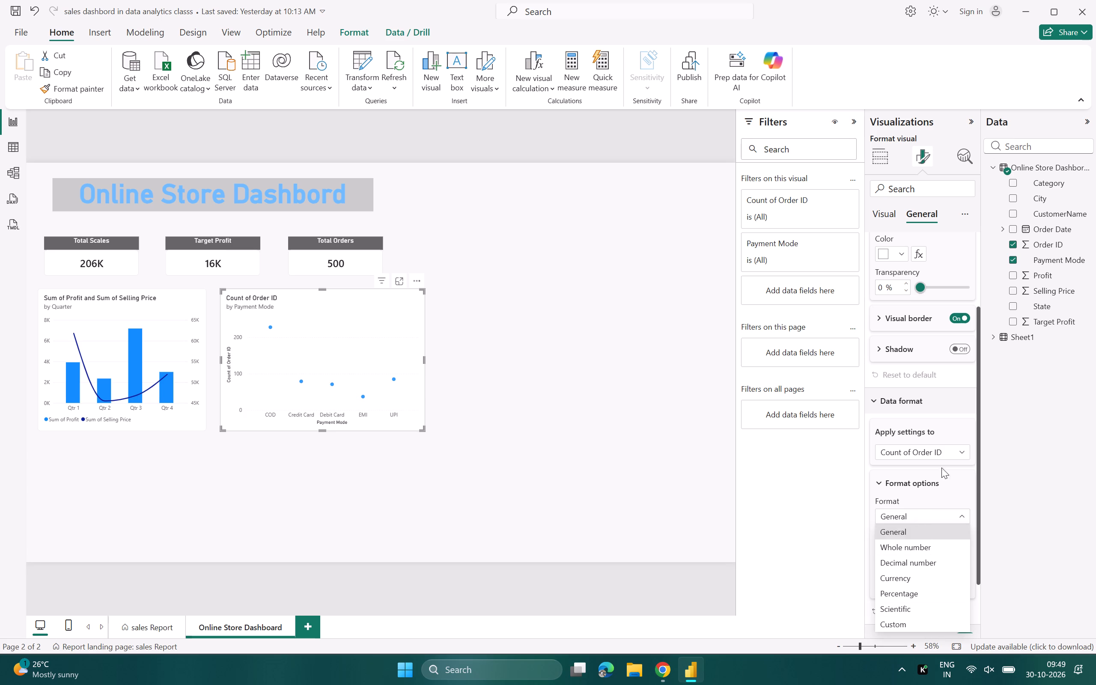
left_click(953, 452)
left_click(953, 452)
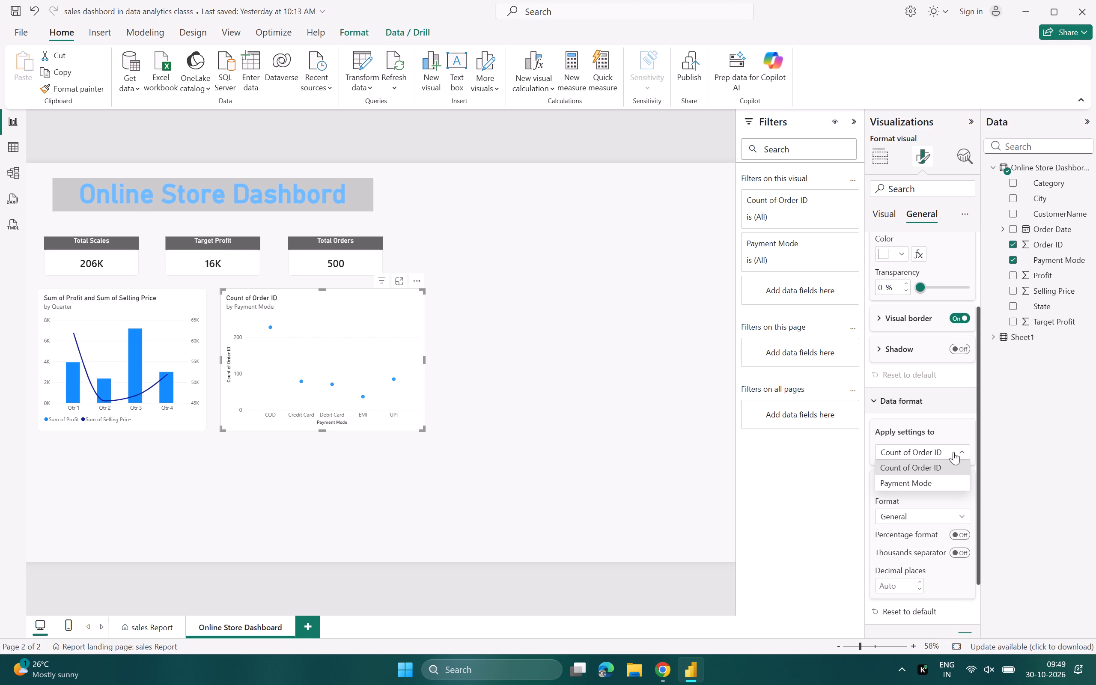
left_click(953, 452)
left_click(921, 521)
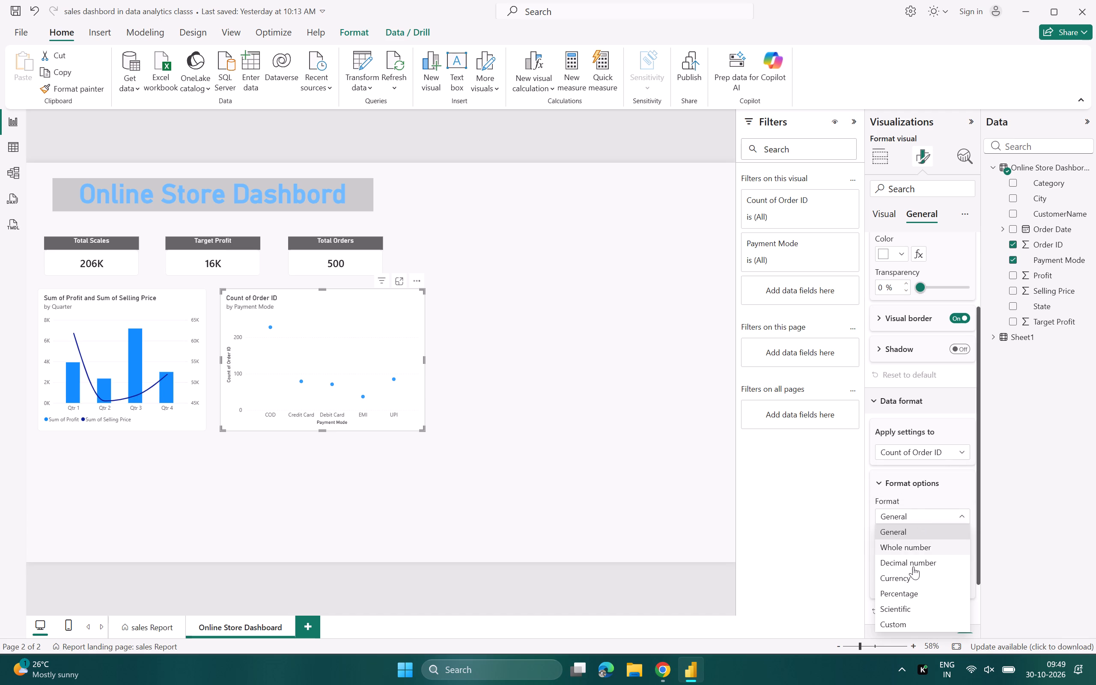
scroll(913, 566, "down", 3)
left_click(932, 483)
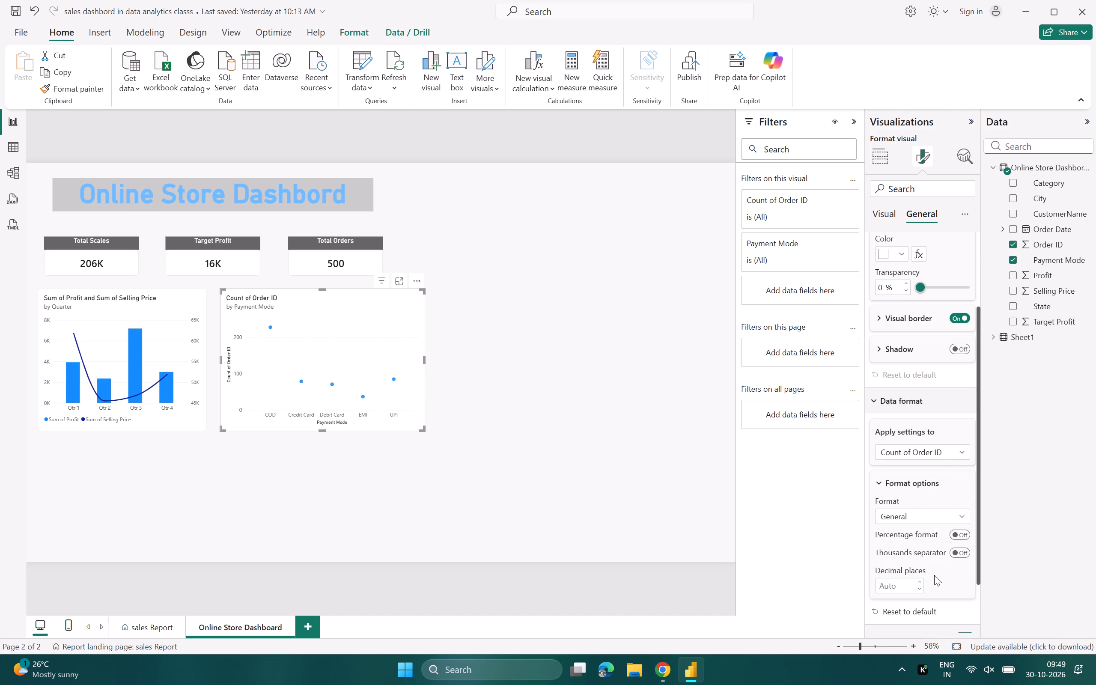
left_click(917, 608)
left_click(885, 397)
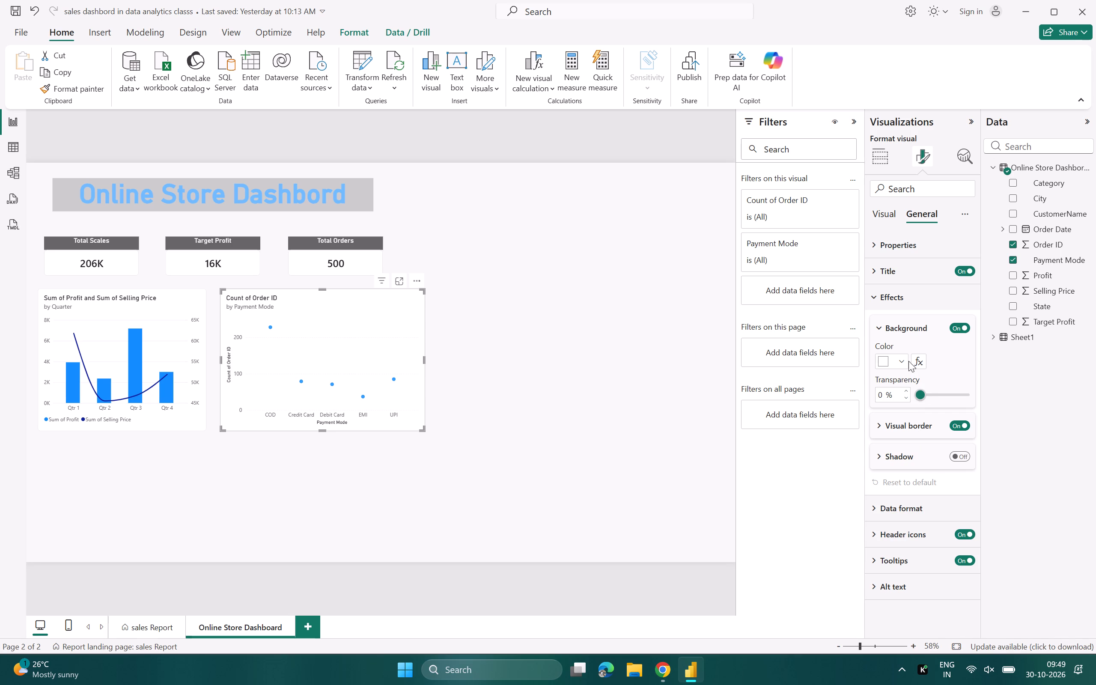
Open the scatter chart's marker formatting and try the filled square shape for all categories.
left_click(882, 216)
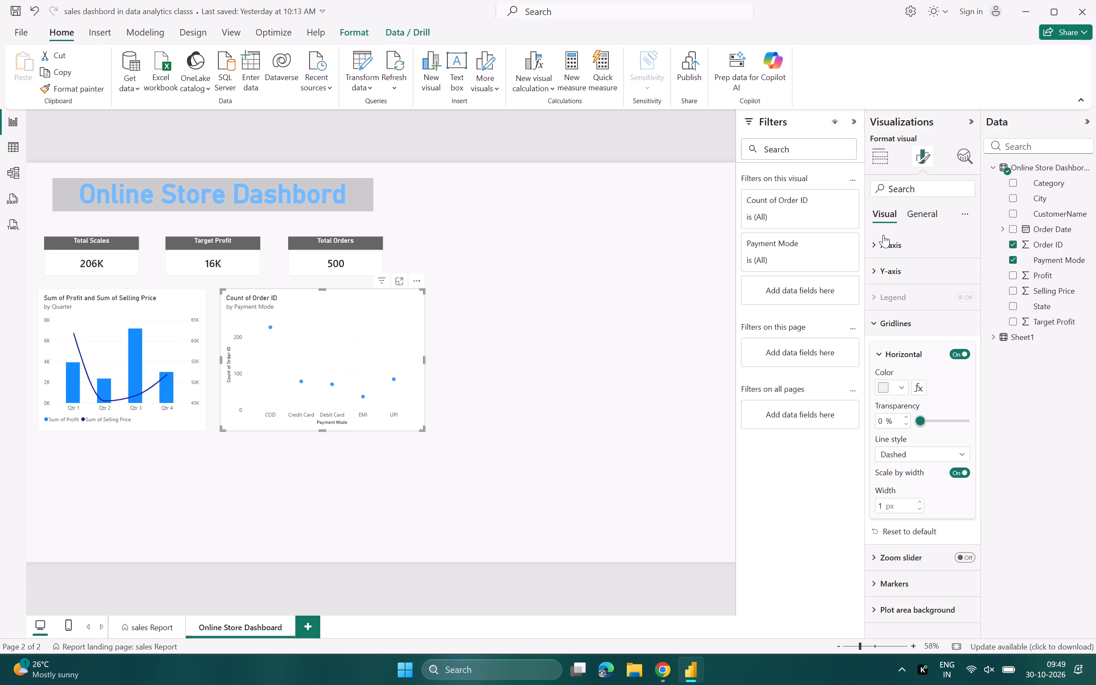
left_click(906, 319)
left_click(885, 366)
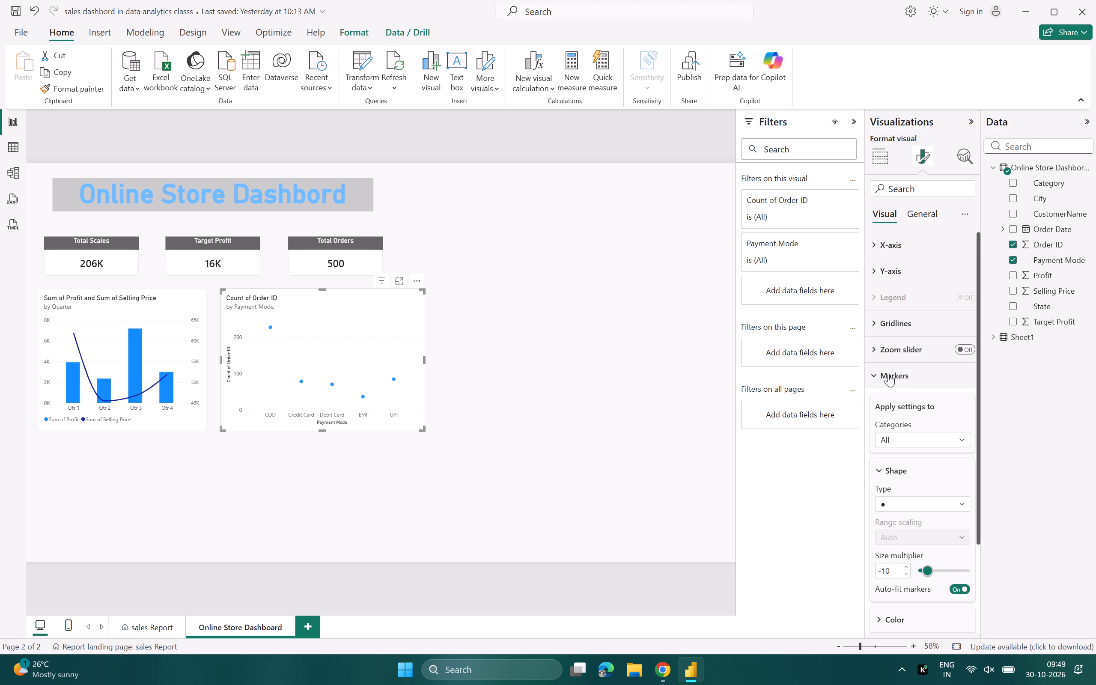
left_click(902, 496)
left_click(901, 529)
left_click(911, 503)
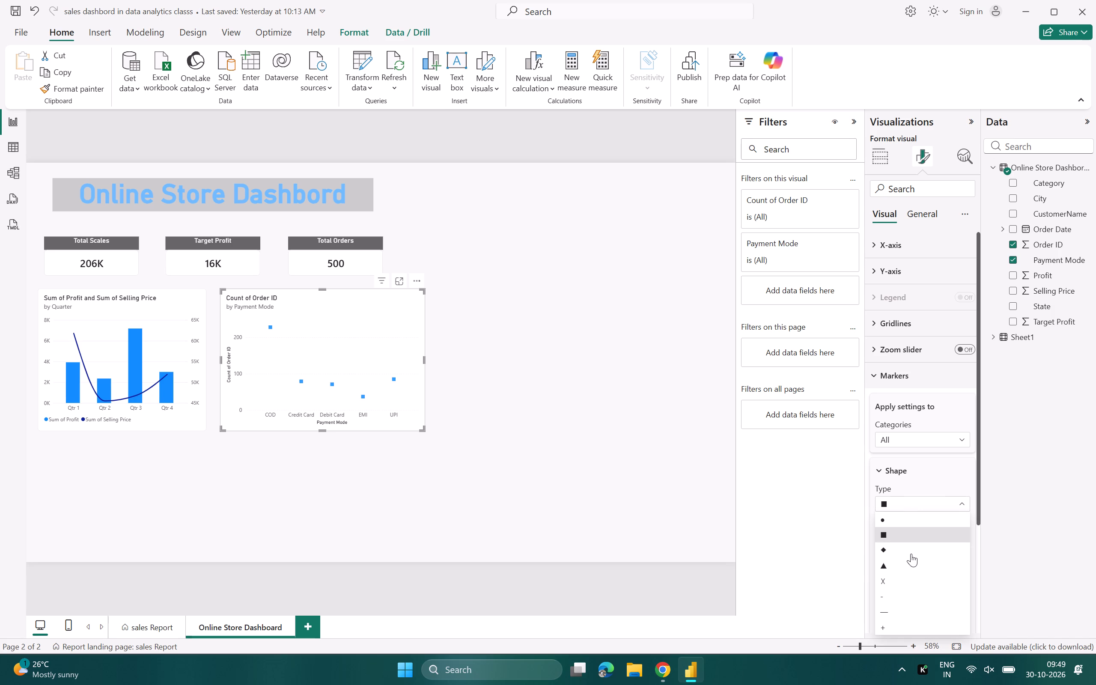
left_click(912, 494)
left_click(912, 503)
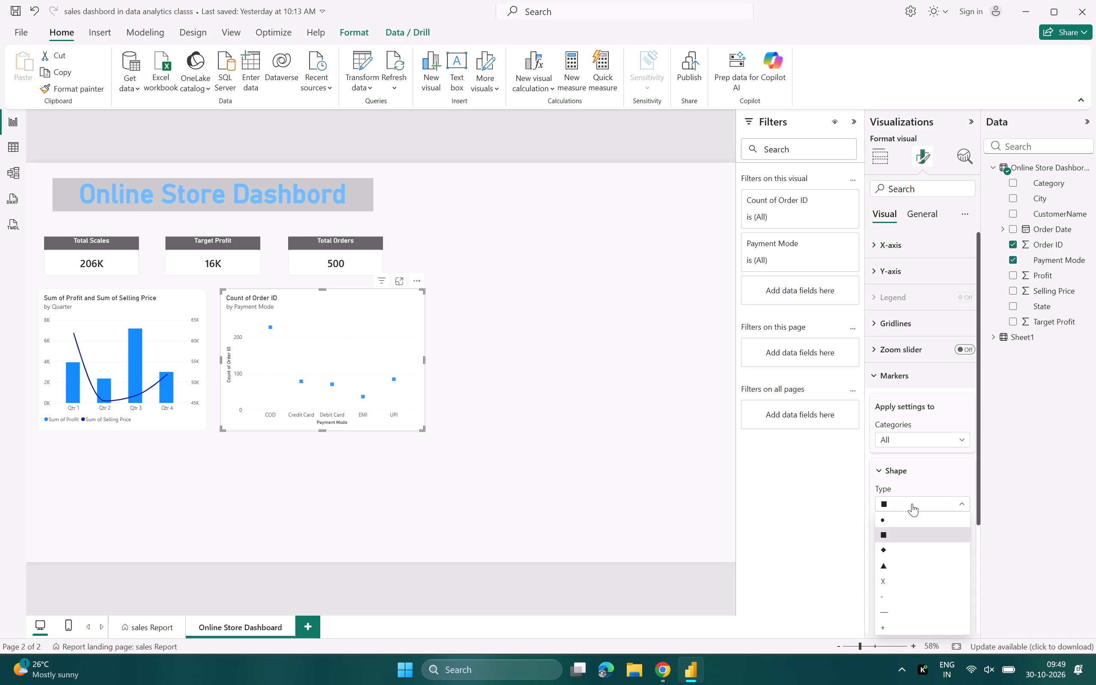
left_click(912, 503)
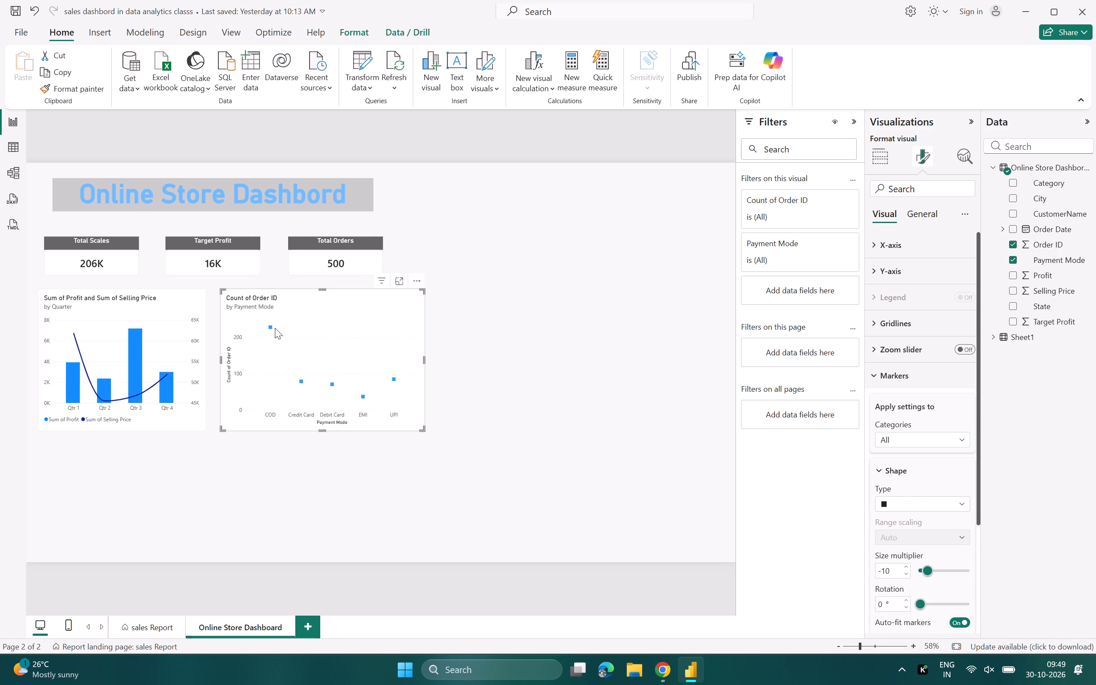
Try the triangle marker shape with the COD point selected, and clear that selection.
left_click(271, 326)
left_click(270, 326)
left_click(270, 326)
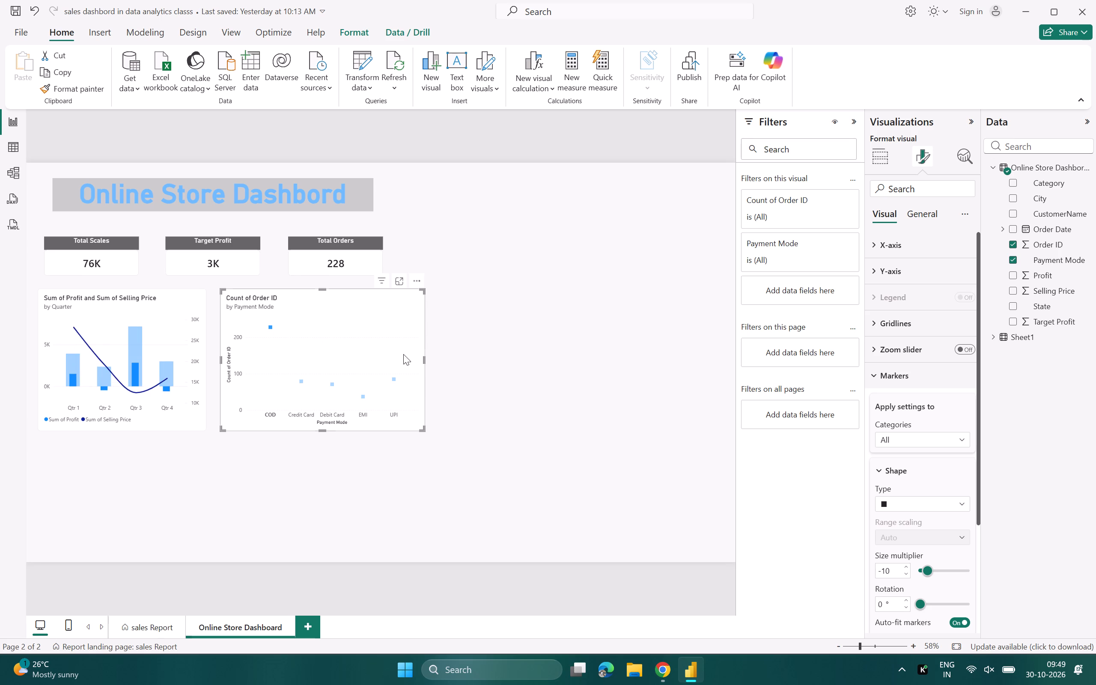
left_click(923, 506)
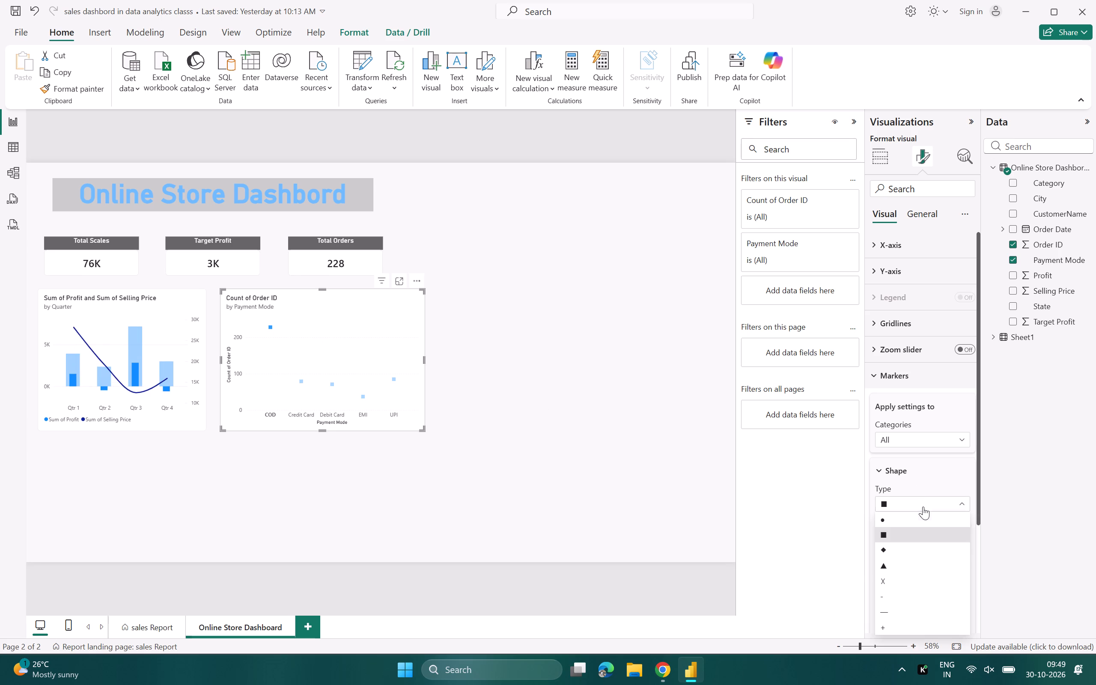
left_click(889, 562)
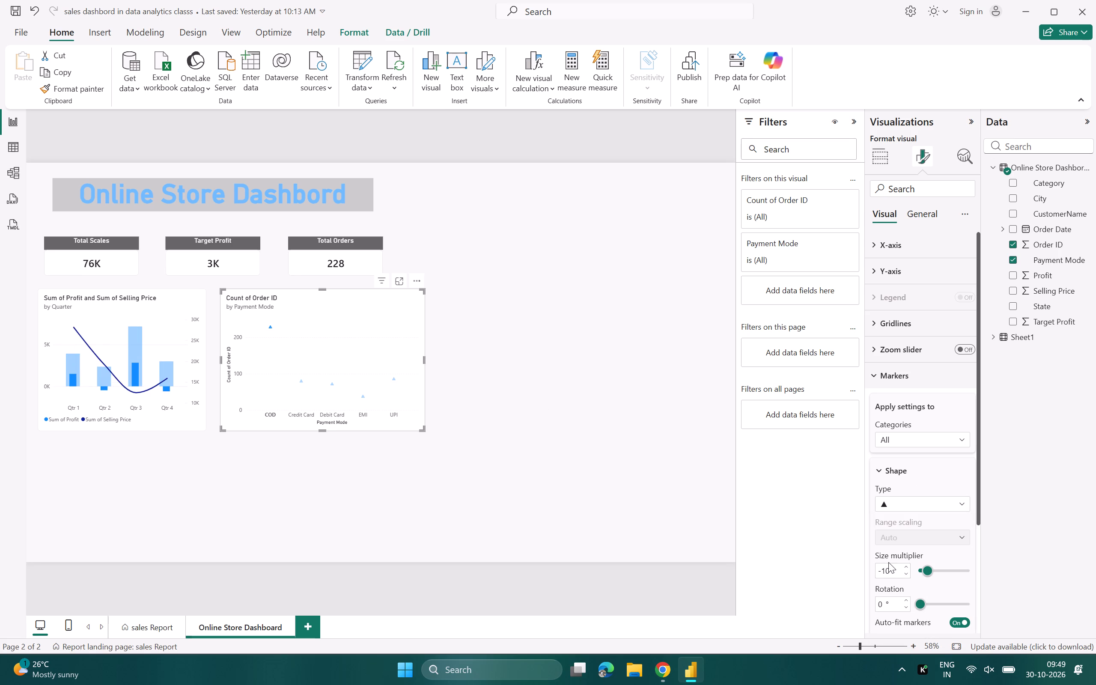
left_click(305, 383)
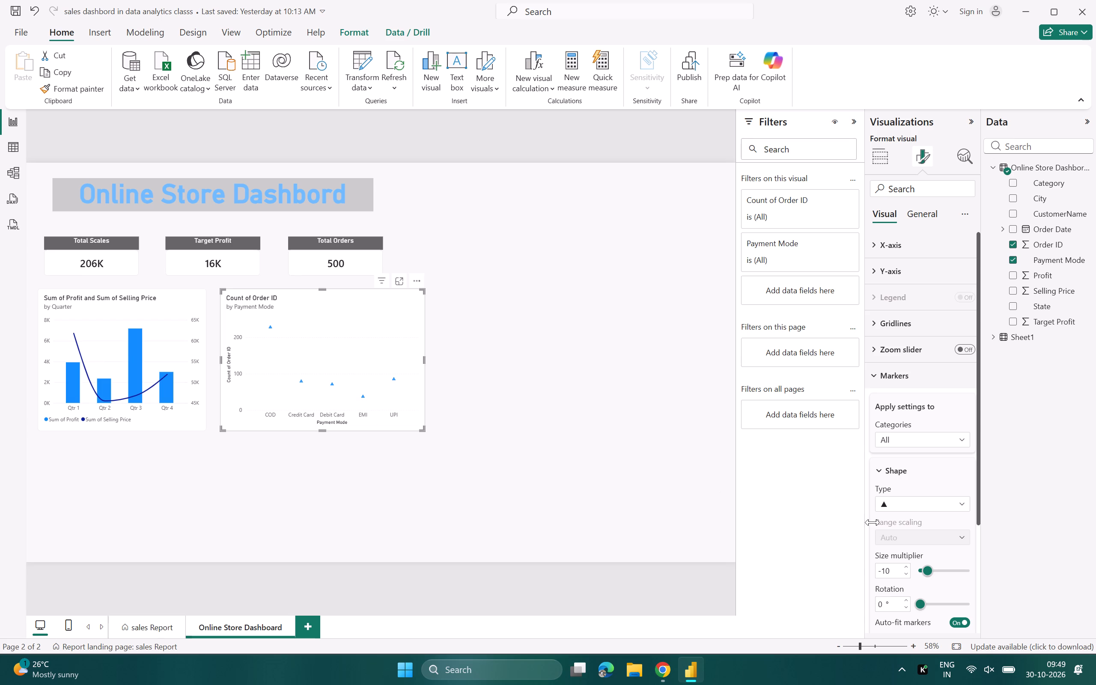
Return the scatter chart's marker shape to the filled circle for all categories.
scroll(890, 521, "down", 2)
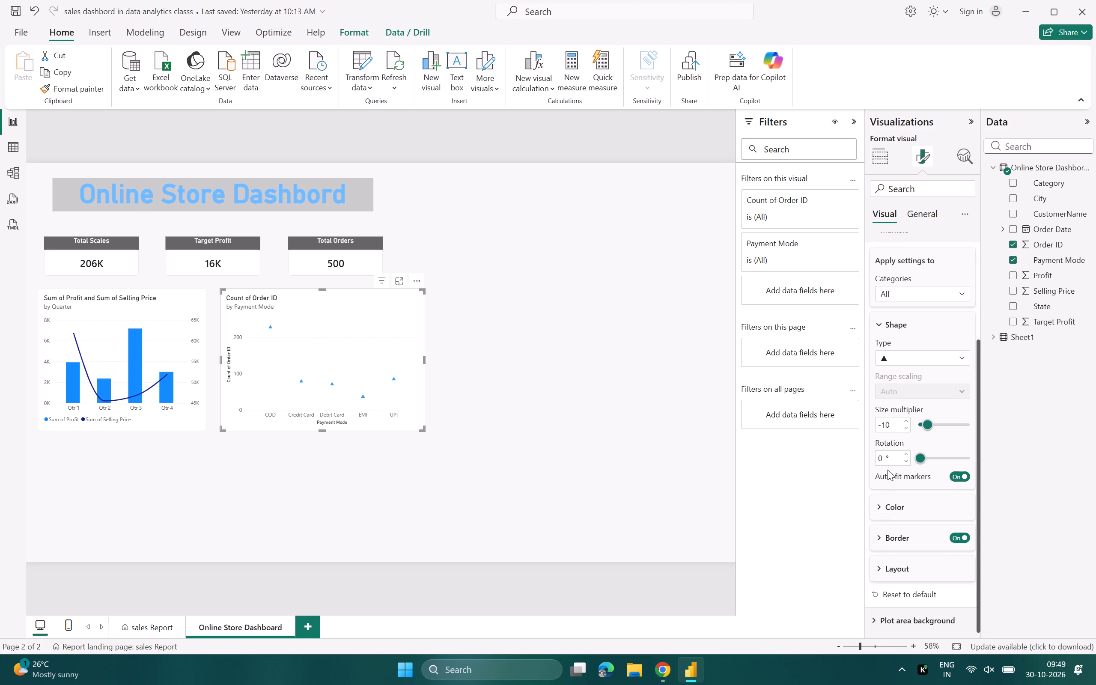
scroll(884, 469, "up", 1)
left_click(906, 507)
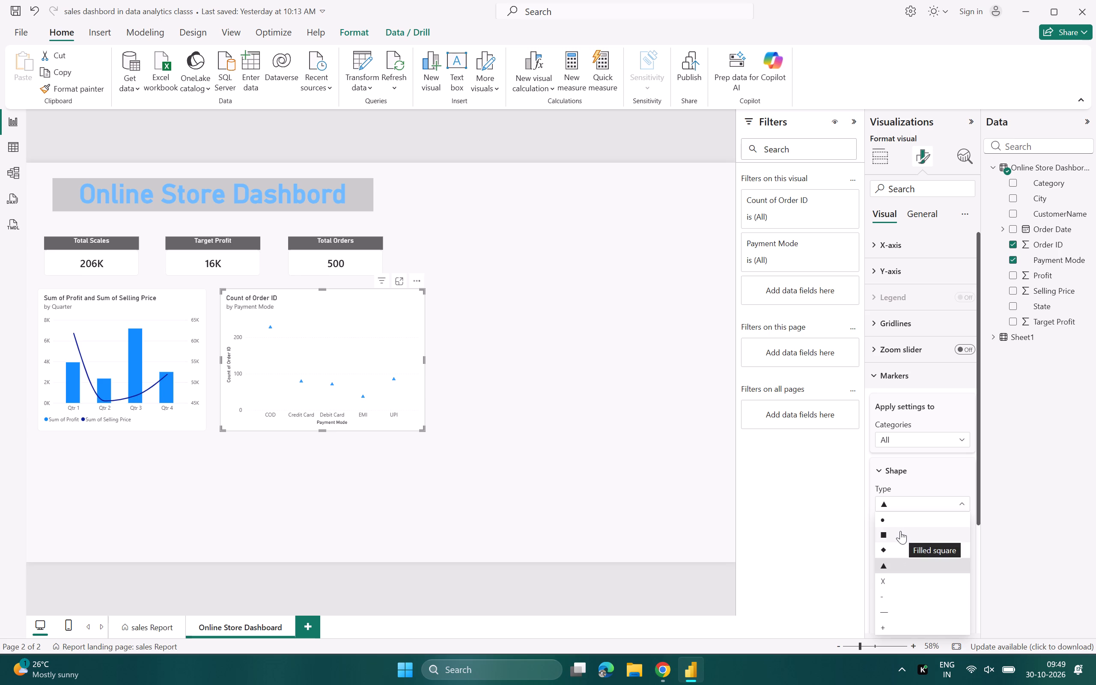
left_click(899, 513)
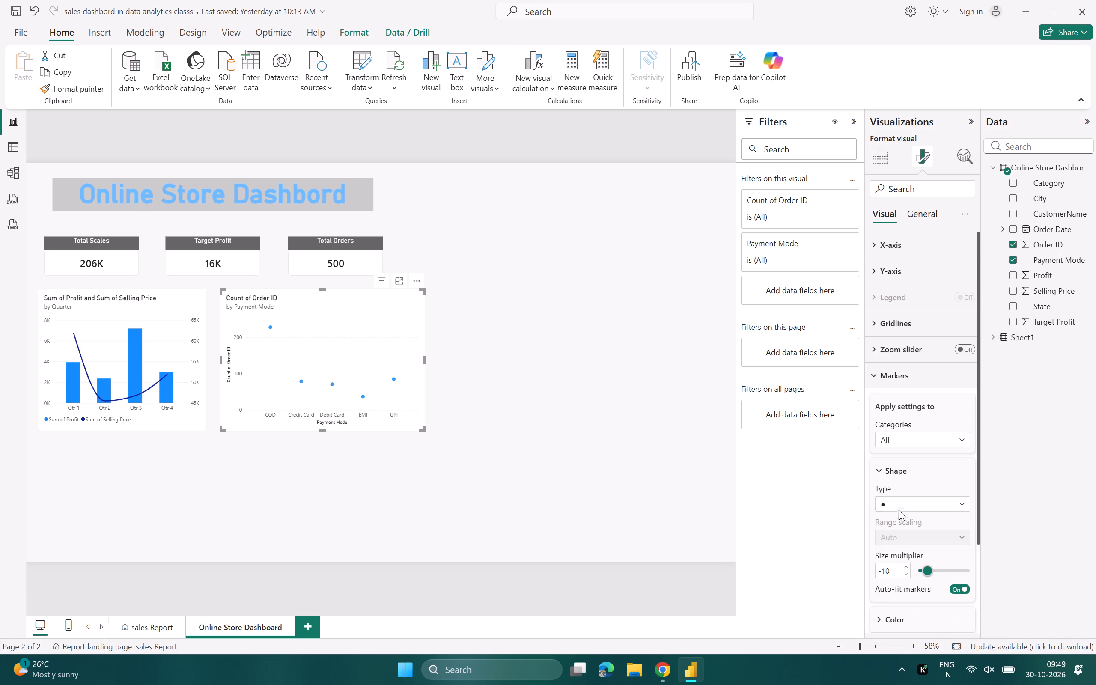
Set the marker shape for the COD category alone to the filled triangle.
left_click(901, 441)
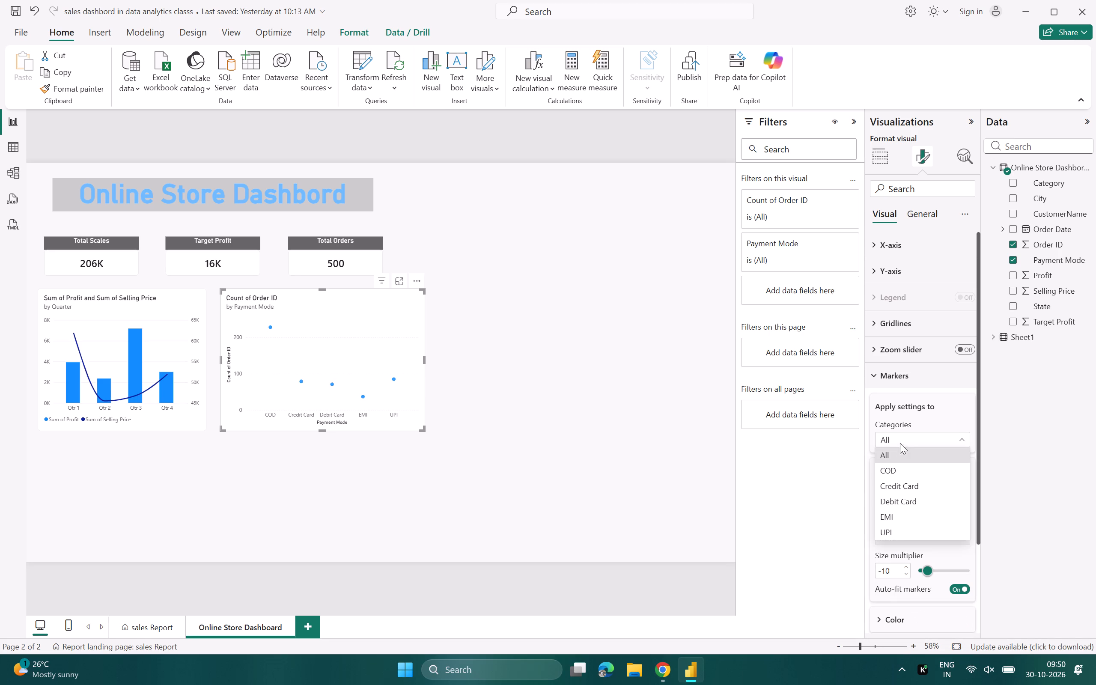
left_click(898, 467)
left_click(905, 502)
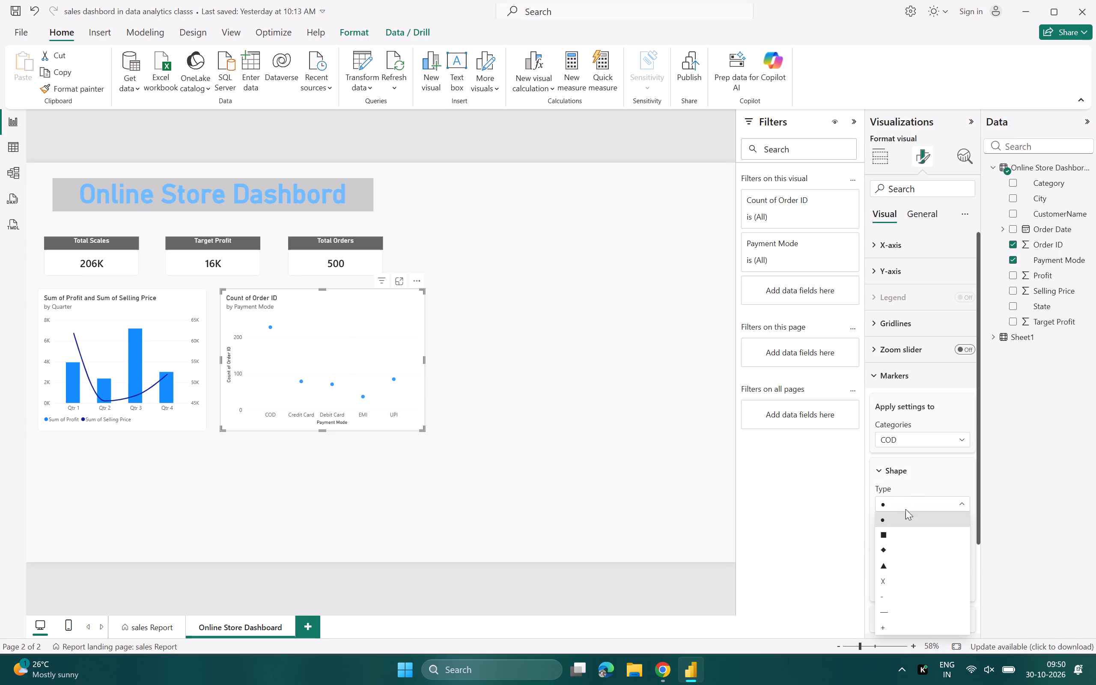
left_click(901, 562)
Set the marker shape for the UPI category alone to the filled triangle.
left_click(892, 438)
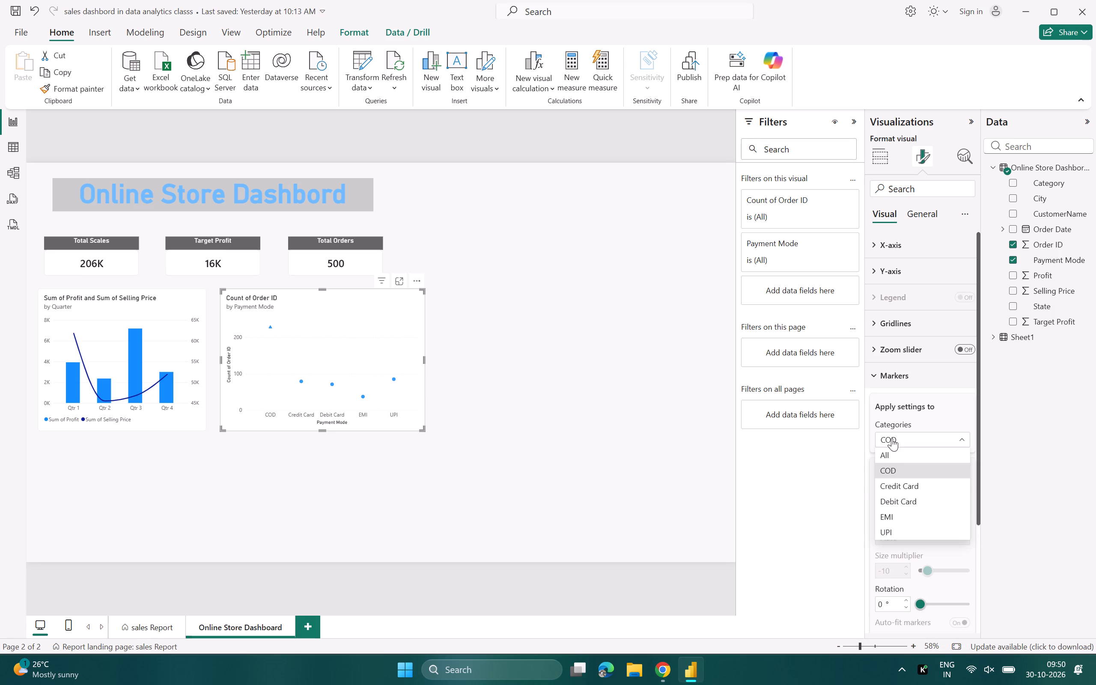
left_click(914, 502)
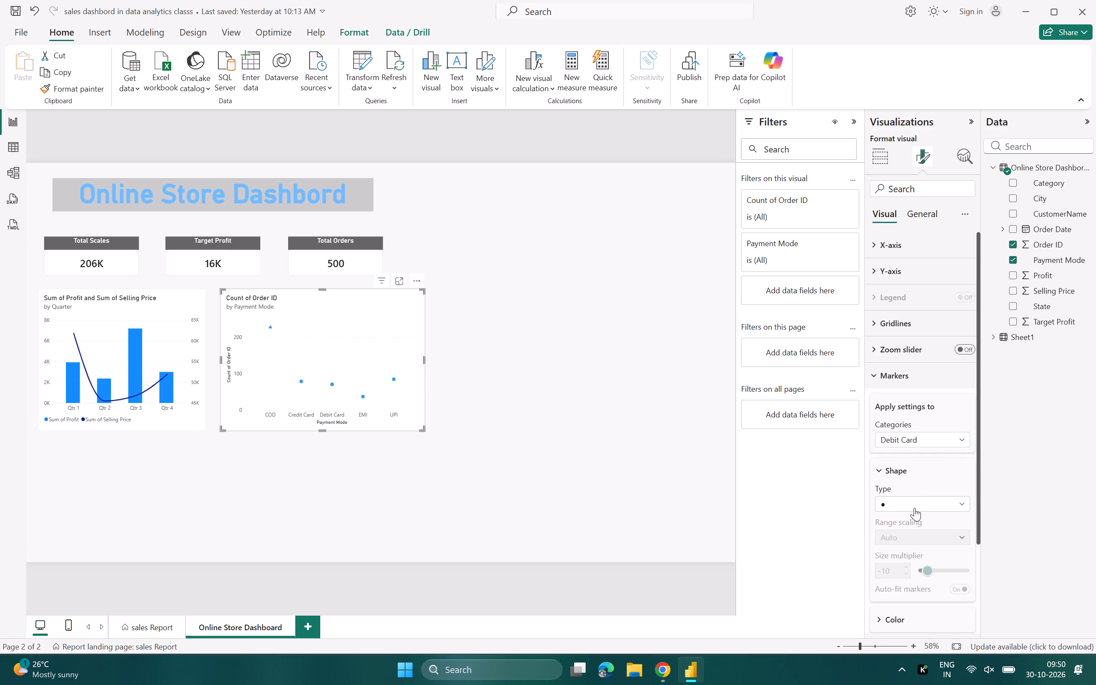
left_click(913, 447)
left_click(913, 439)
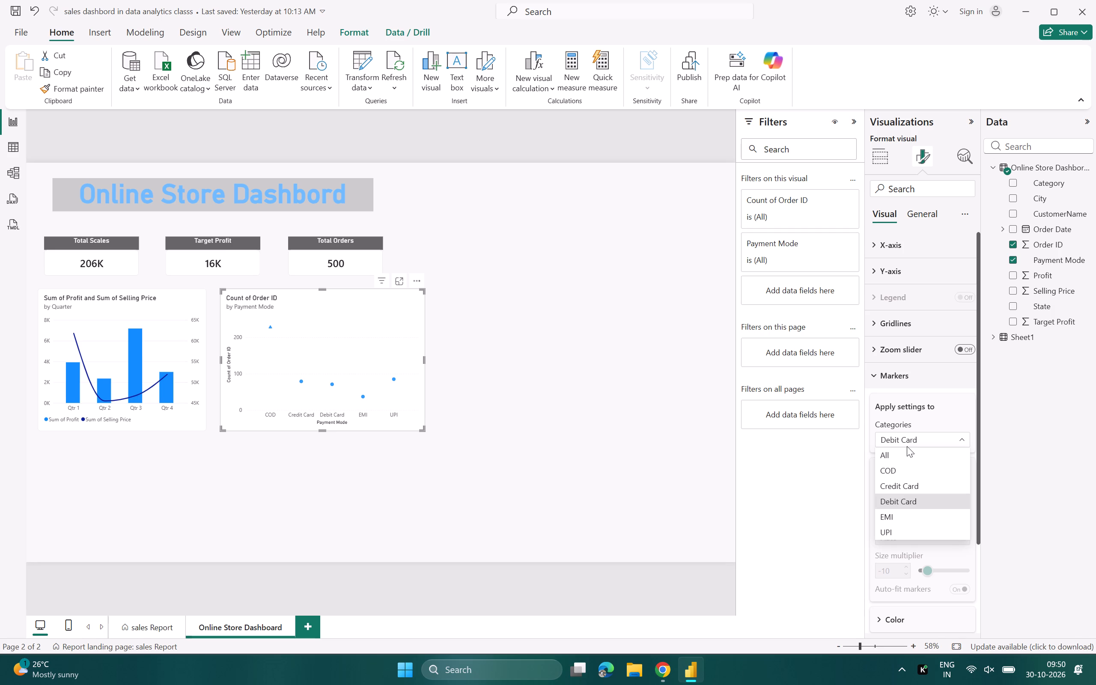
left_click(908, 528)
left_click(911, 493)
left_click(909, 501)
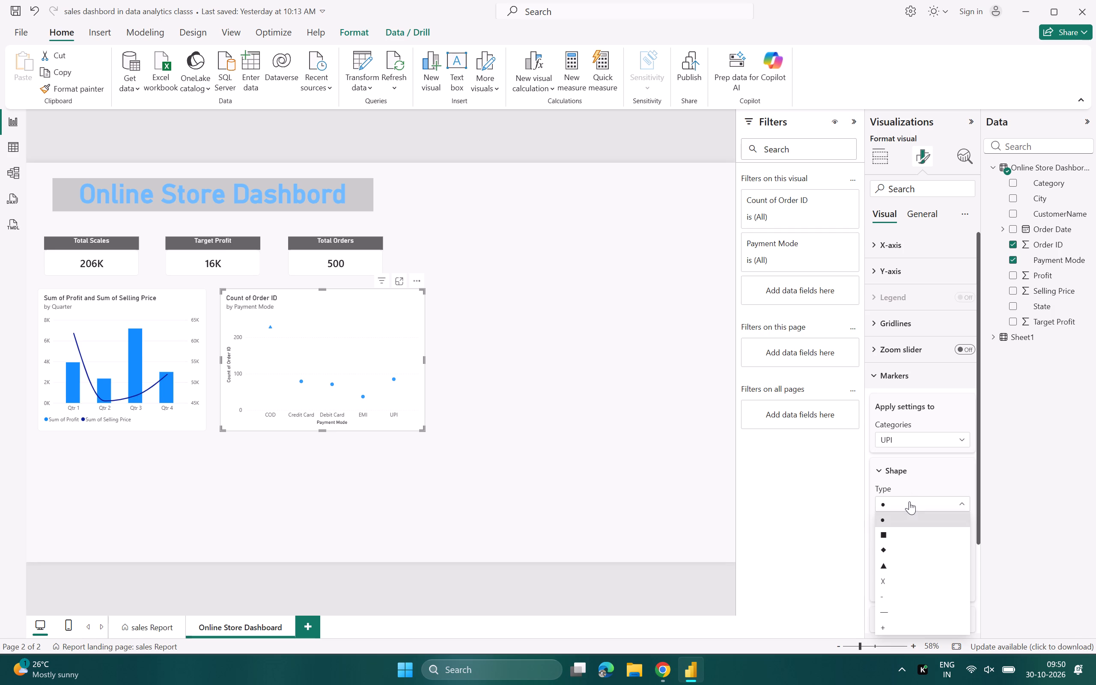
left_click(892, 570)
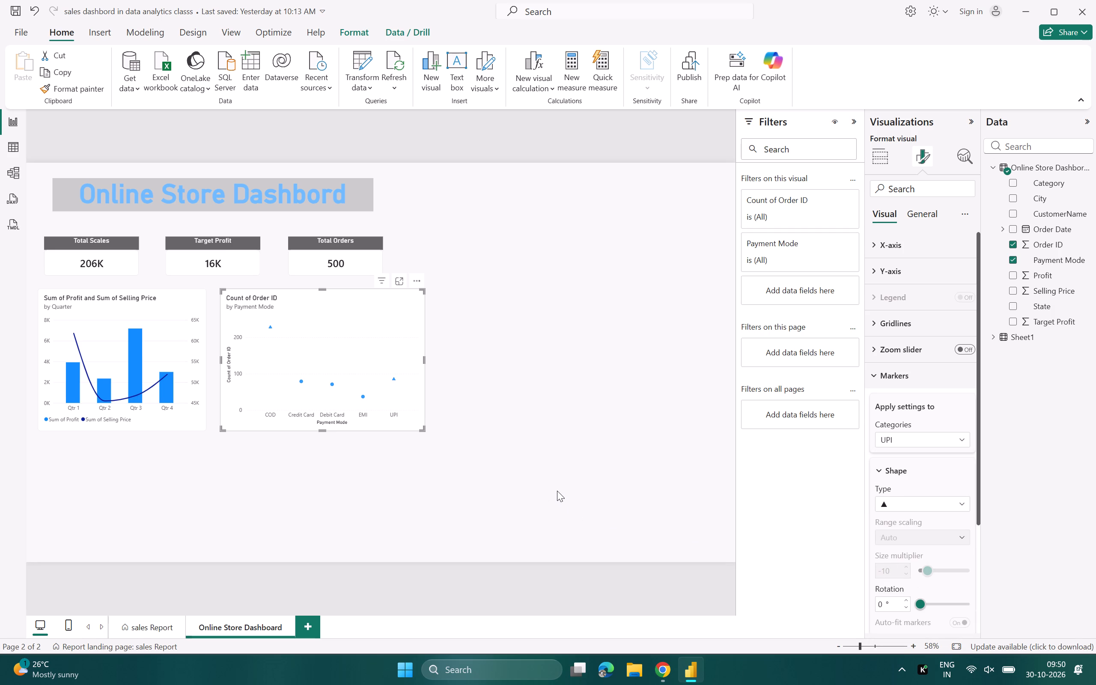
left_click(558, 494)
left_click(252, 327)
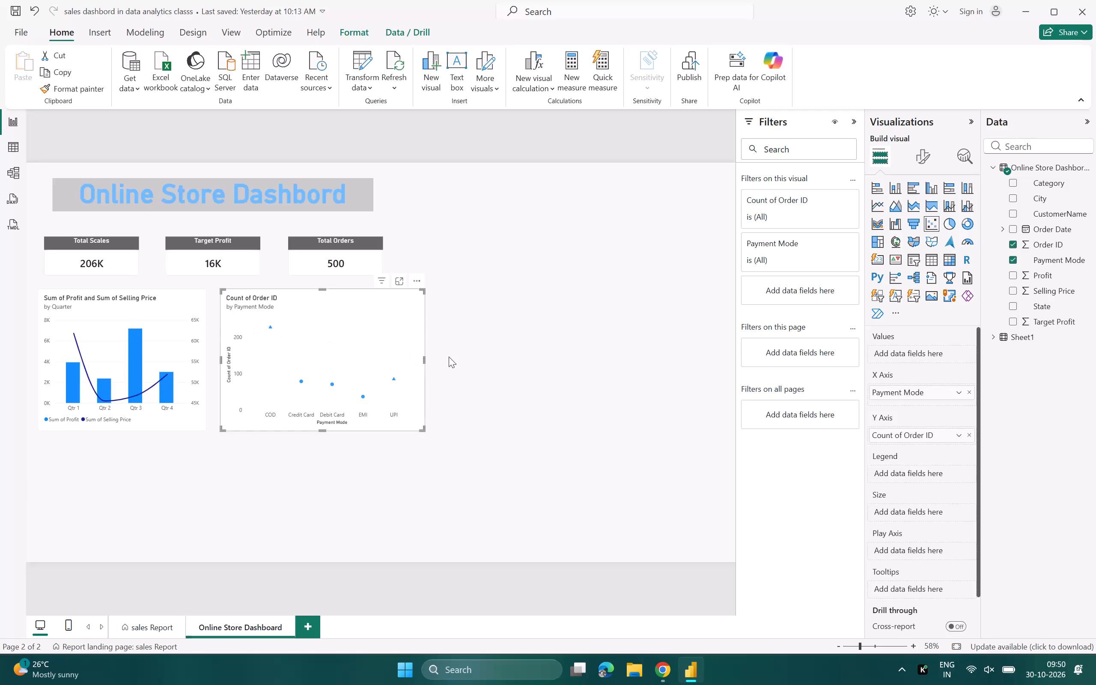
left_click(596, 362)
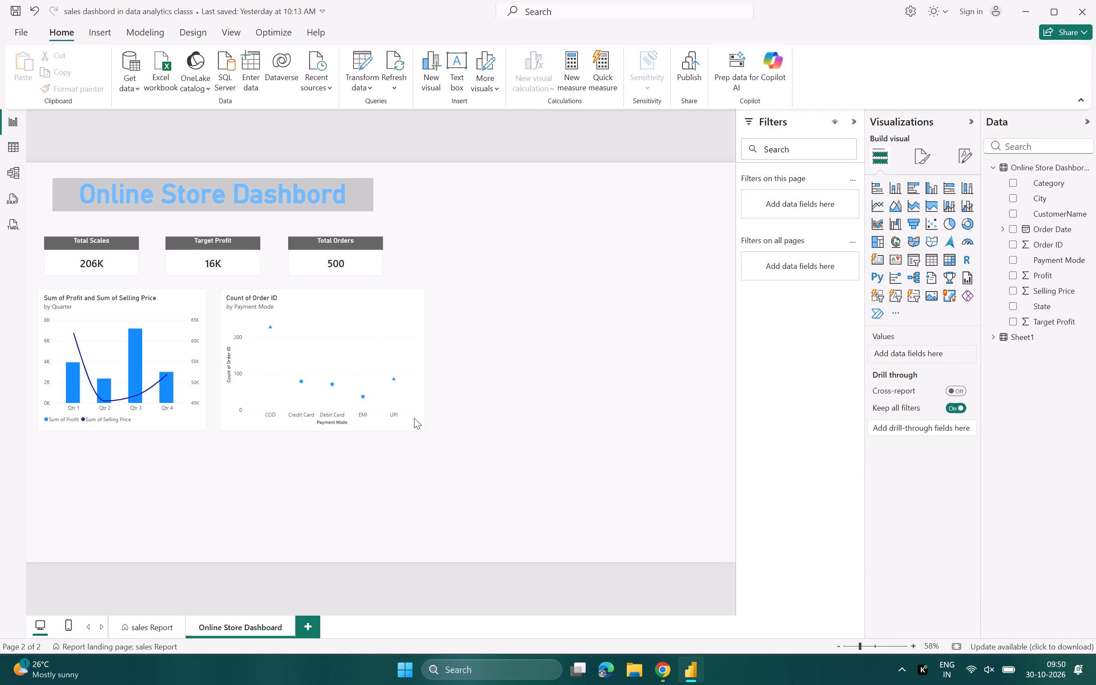
Move the payment mode scatter chart directly below the quarterly profit chart and resize it to align with that chart's side edges.
left_click_drag(351, 389, 149, 538)
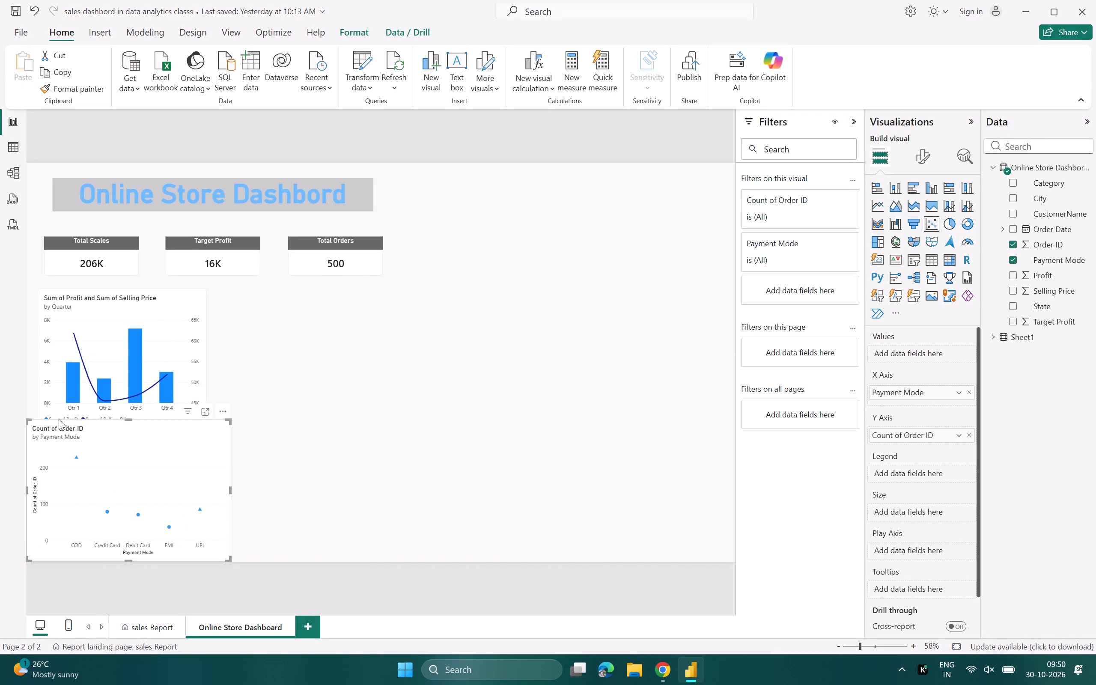
left_click_drag(28, 422, 39, 436)
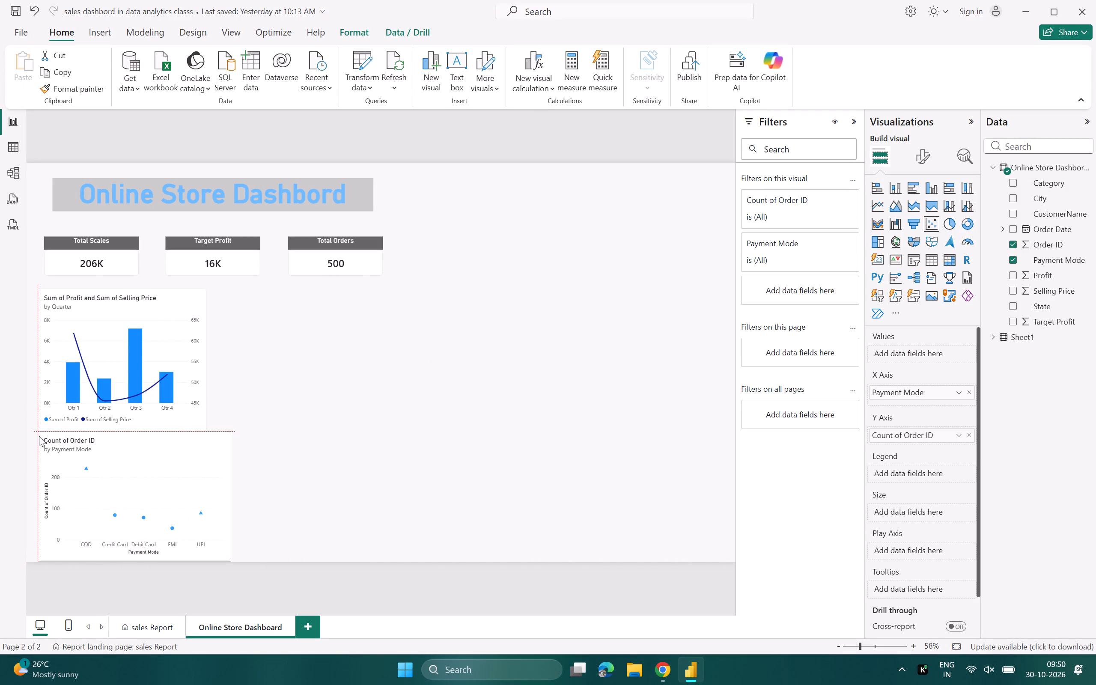
left_click_drag(39, 436, 39, 436)
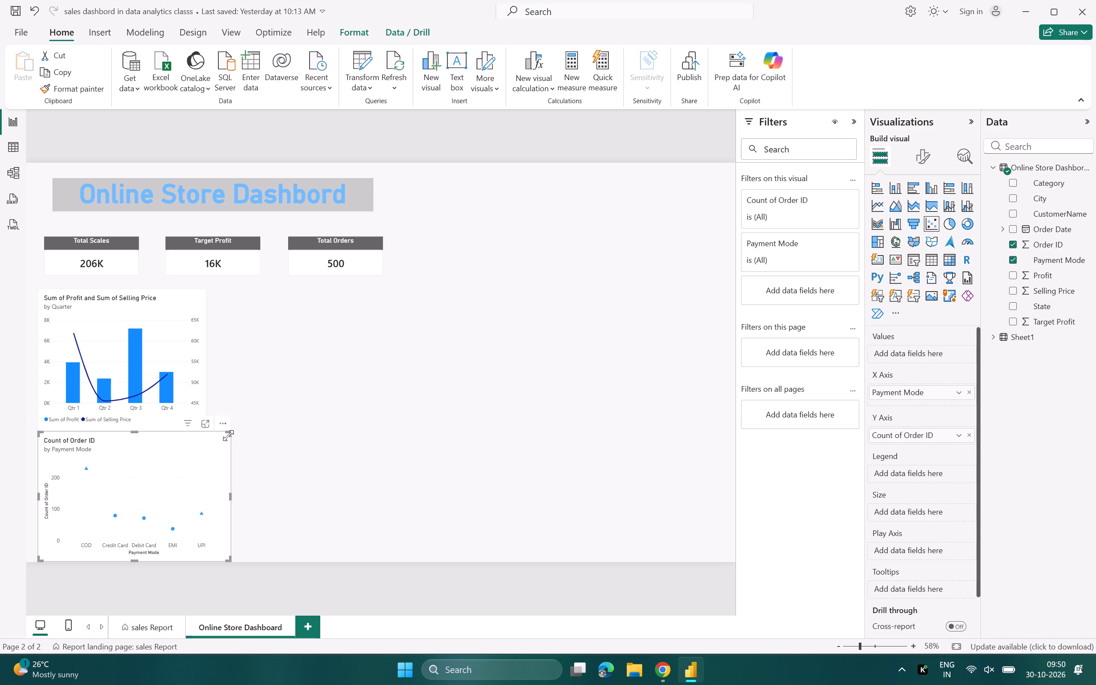
left_click_drag(227, 435, 200, 435)
left_click(278, 427)
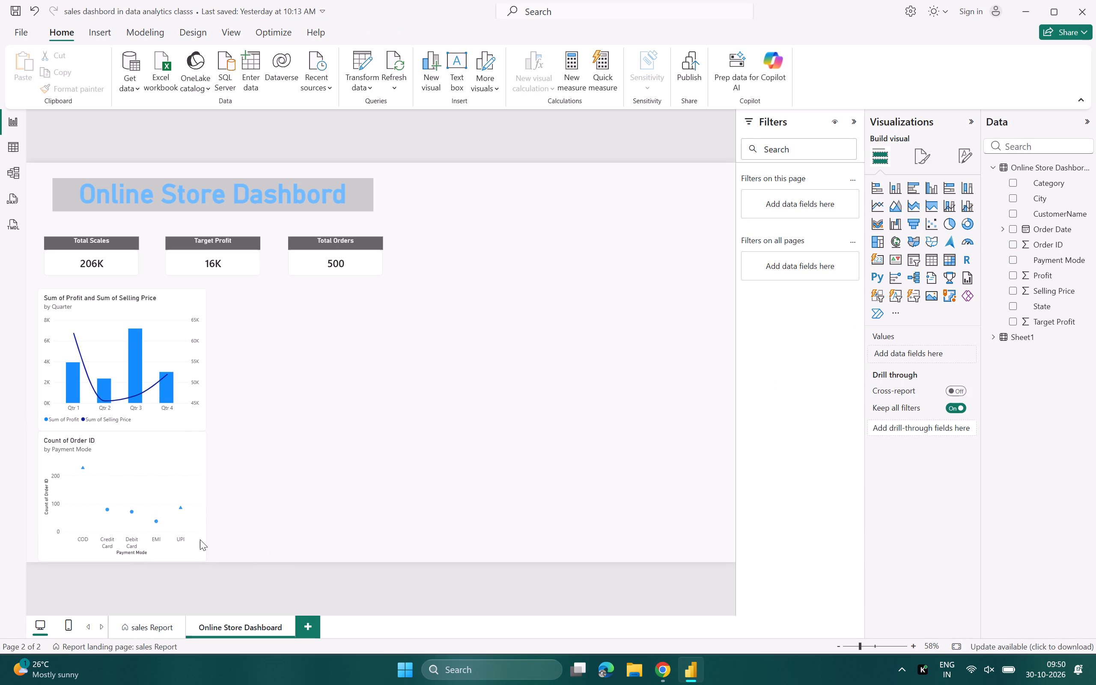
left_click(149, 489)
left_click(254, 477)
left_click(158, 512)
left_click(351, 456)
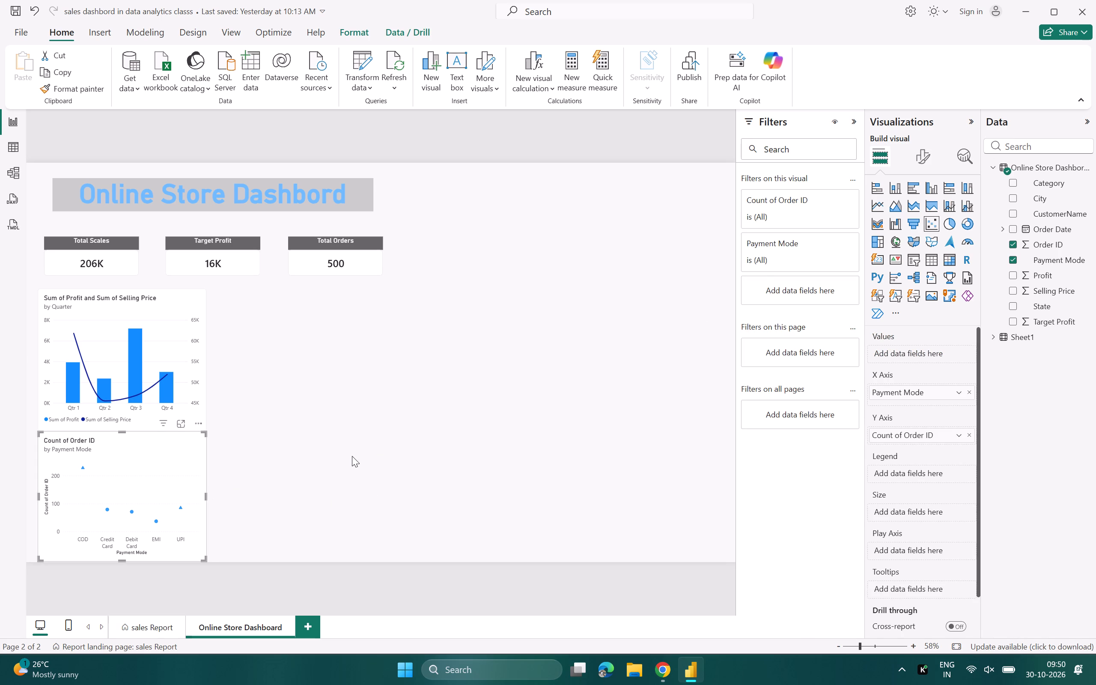
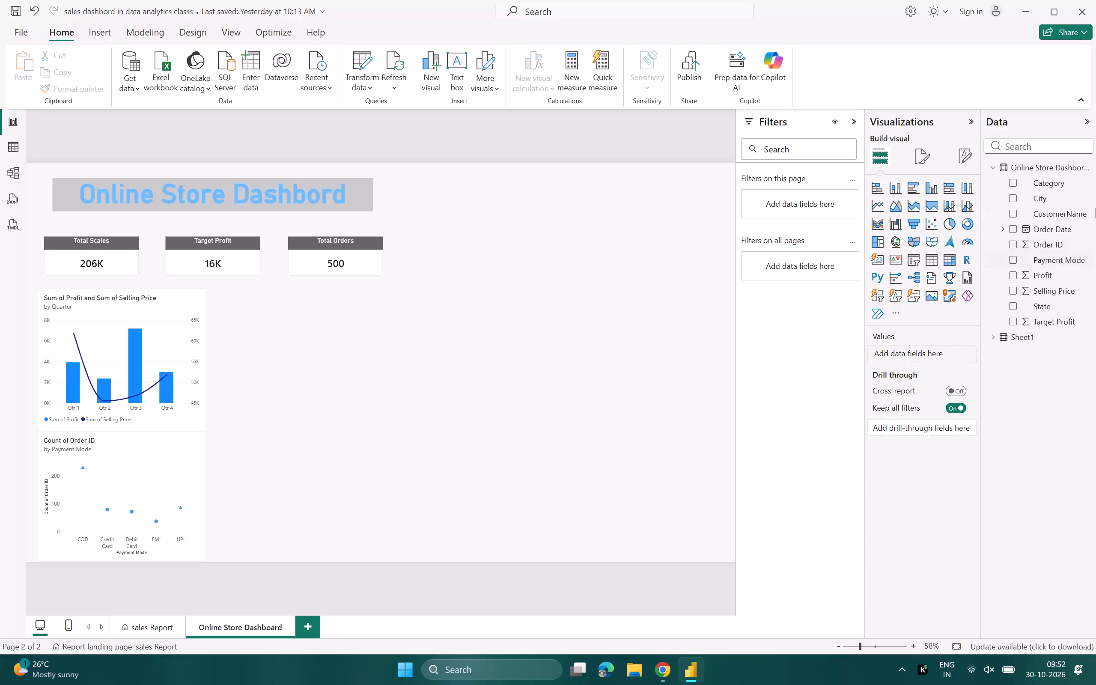
Insert a gauge visual and place it beside the quarterly profit chart, beneath the Total Orders card.
left_click(971, 247)
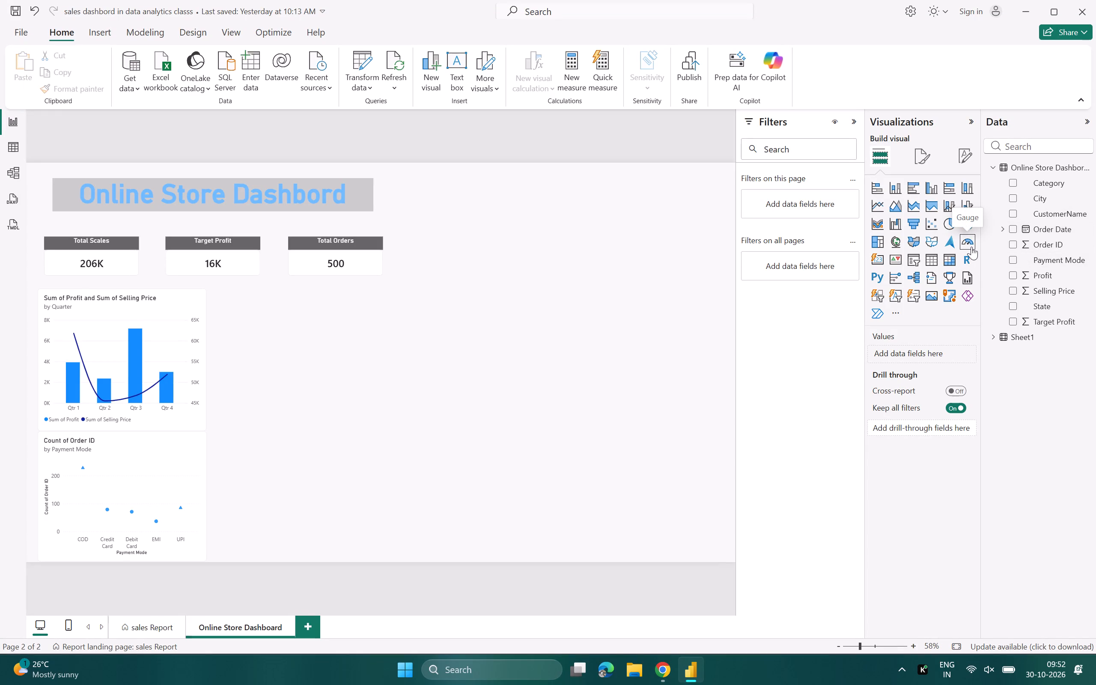
left_click_drag(292, 508, 301, 459)
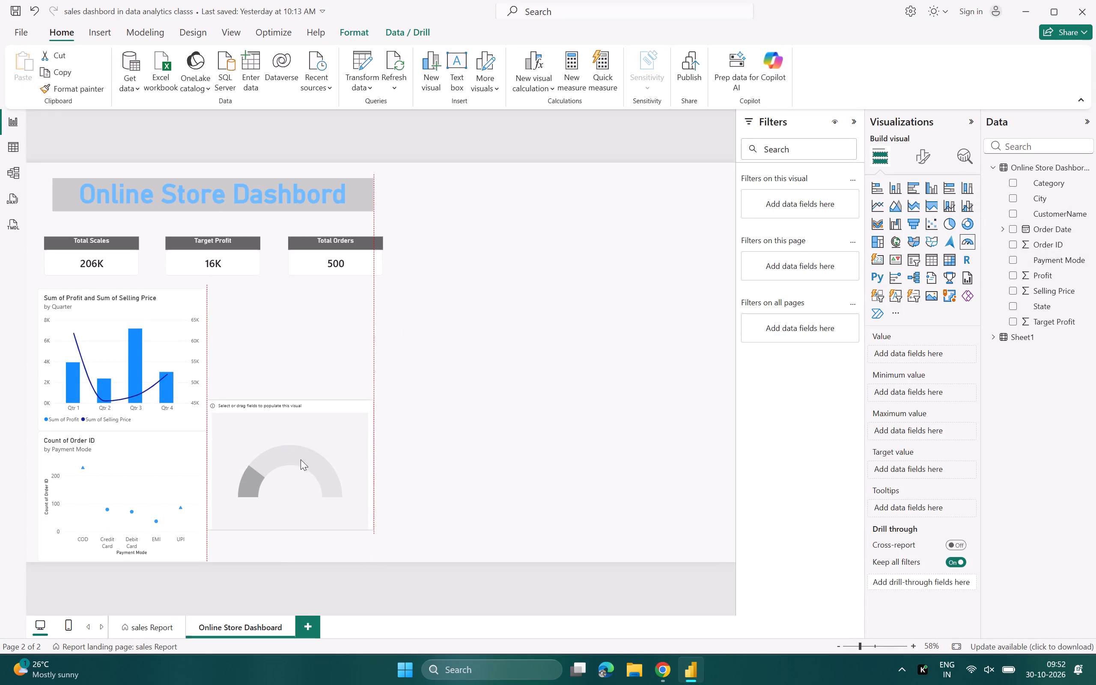
left_click_drag(301, 459, 302, 366)
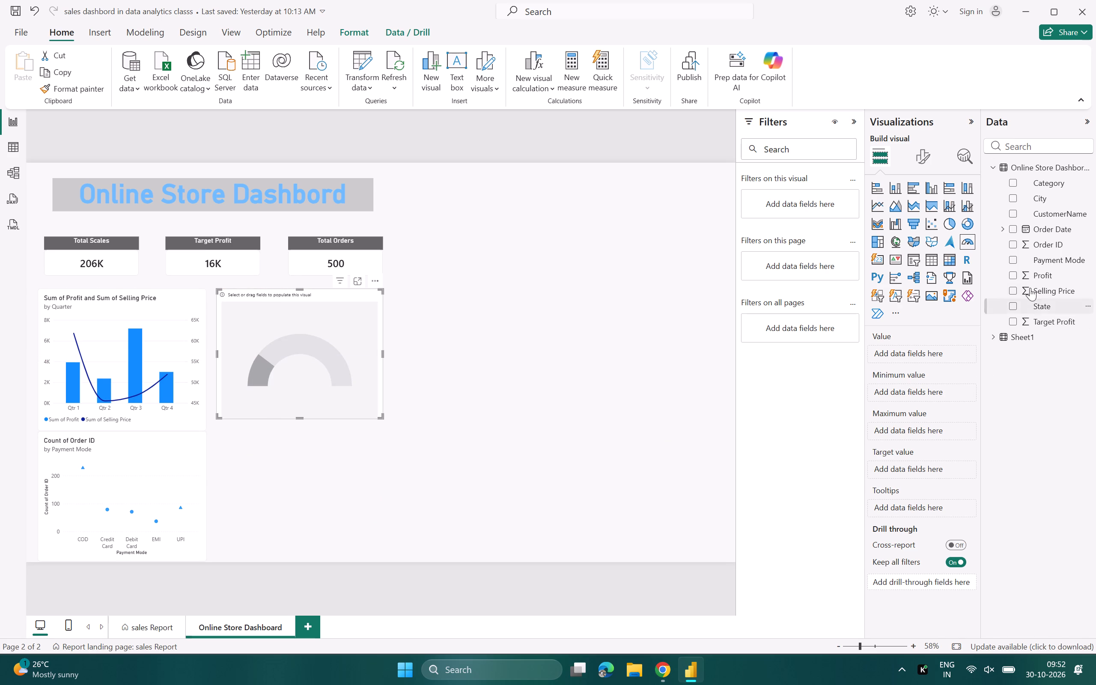
Add Profit as the gauge's value and Target Profit as its minimum value.
left_click(1036, 277)
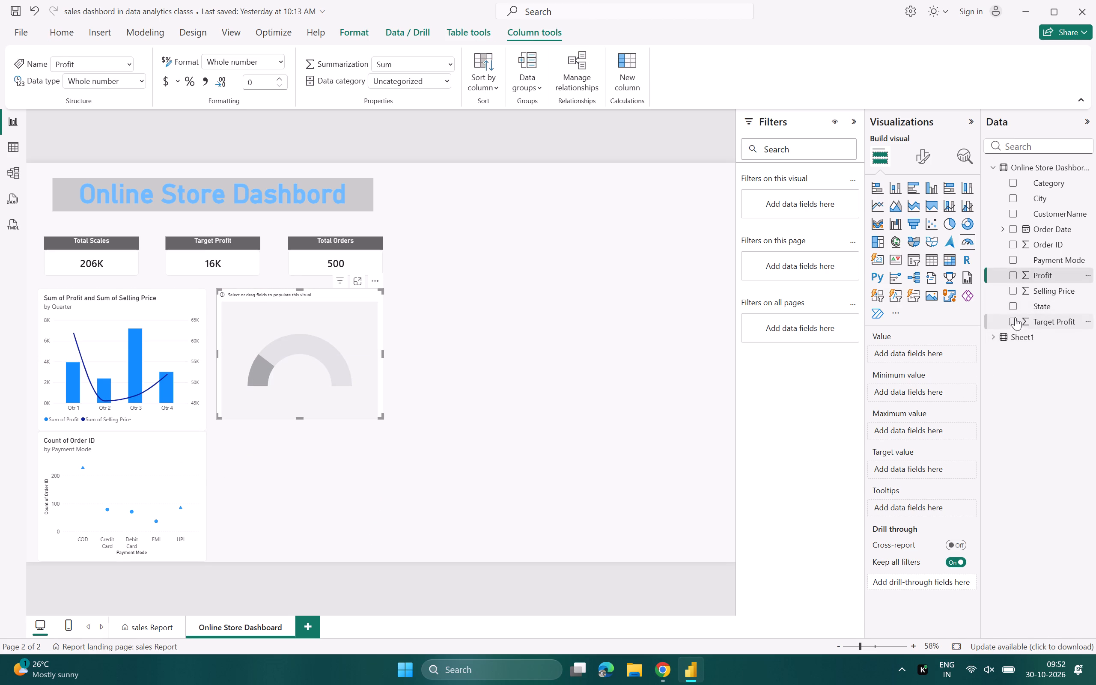
left_click(1011, 272)
left_click(1018, 322)
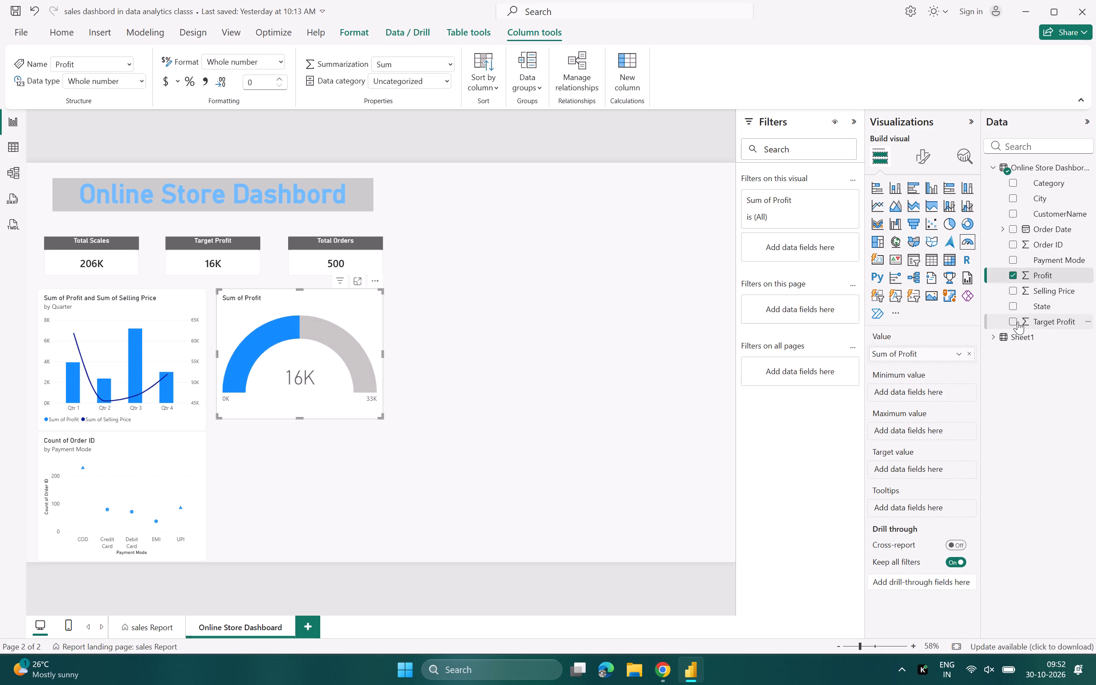
left_click(1016, 322)
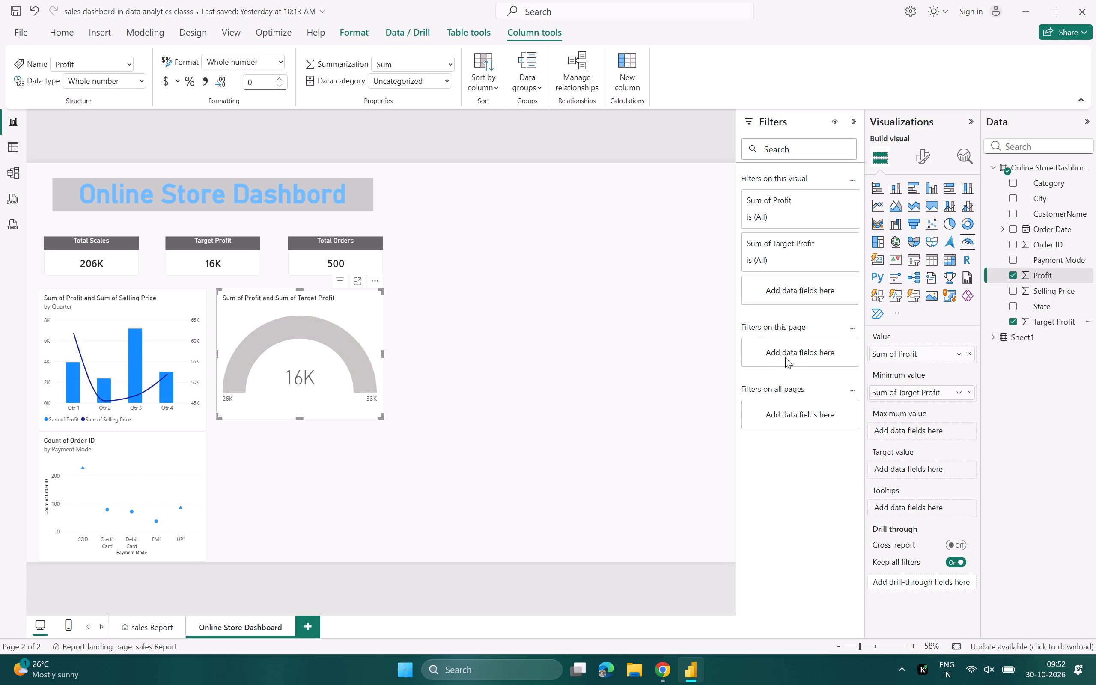
left_click(344, 383)
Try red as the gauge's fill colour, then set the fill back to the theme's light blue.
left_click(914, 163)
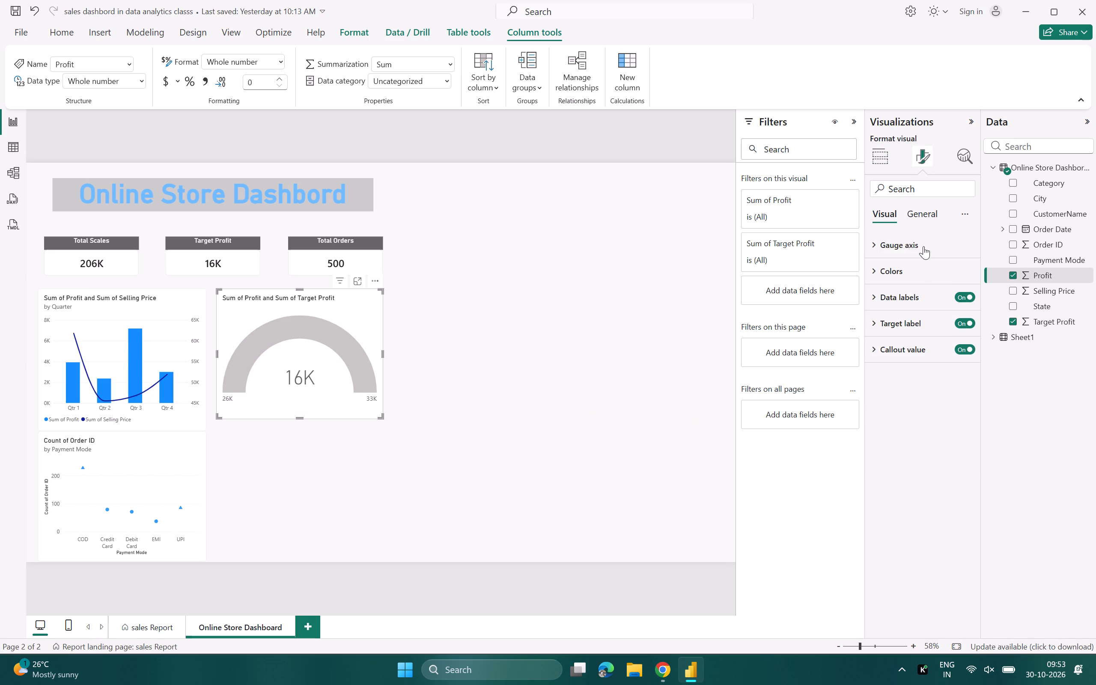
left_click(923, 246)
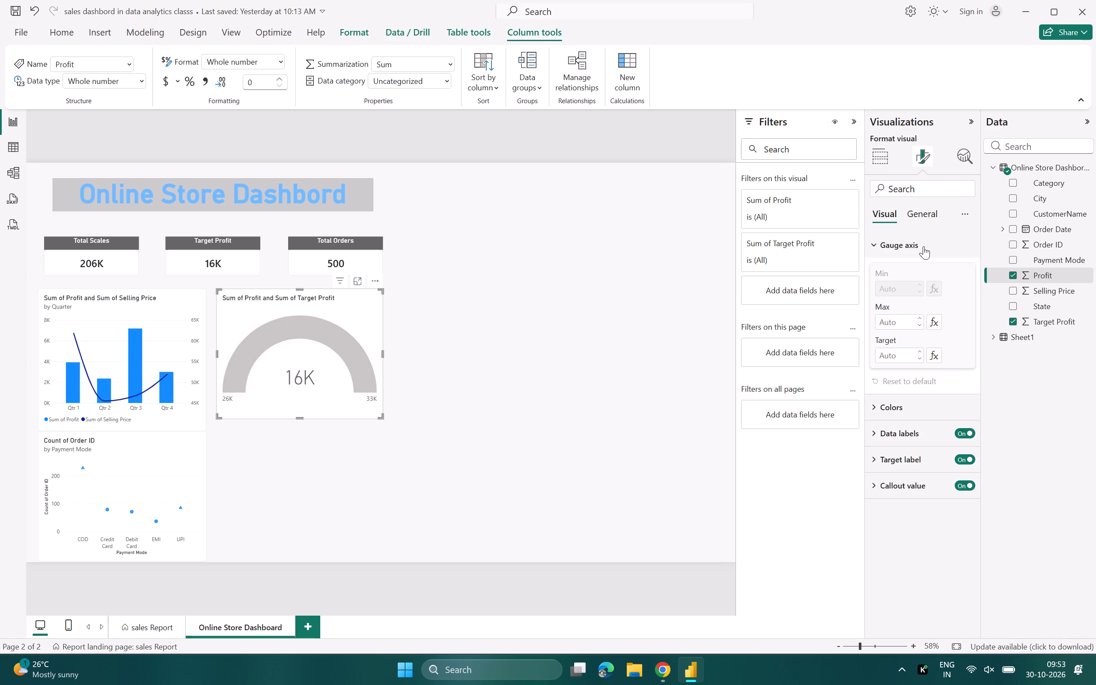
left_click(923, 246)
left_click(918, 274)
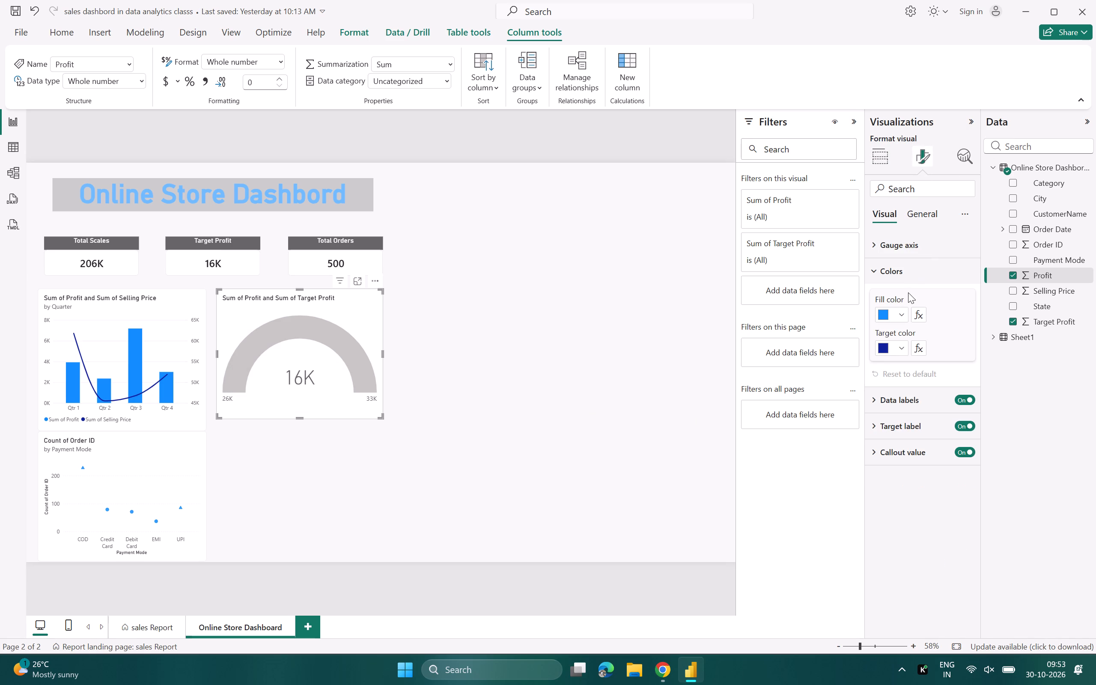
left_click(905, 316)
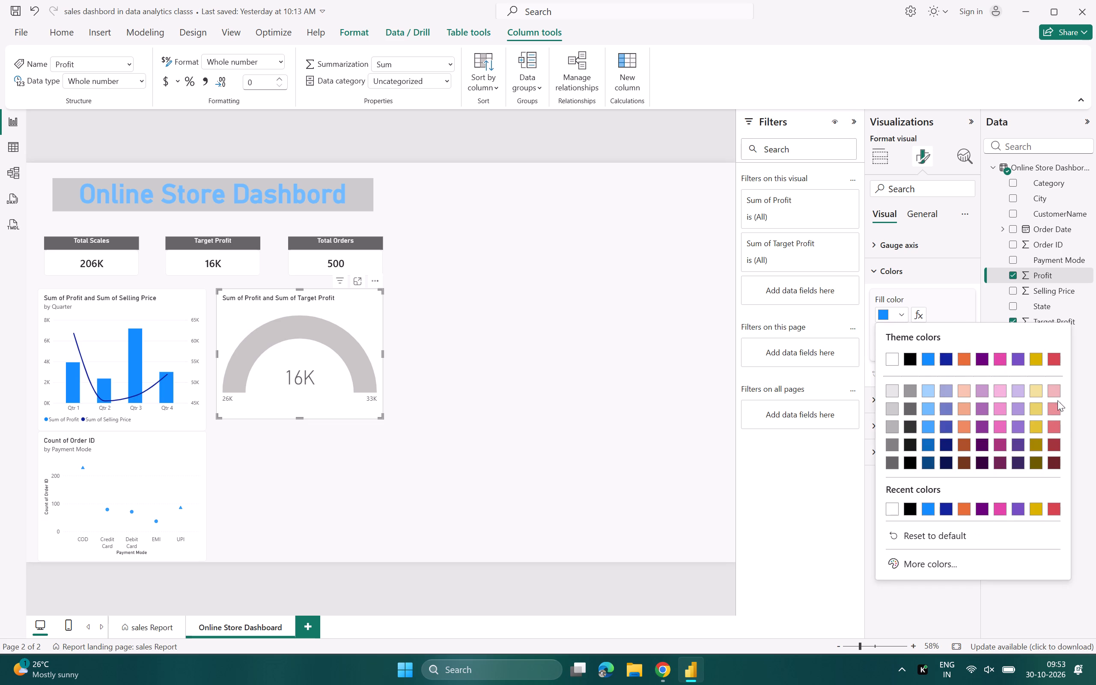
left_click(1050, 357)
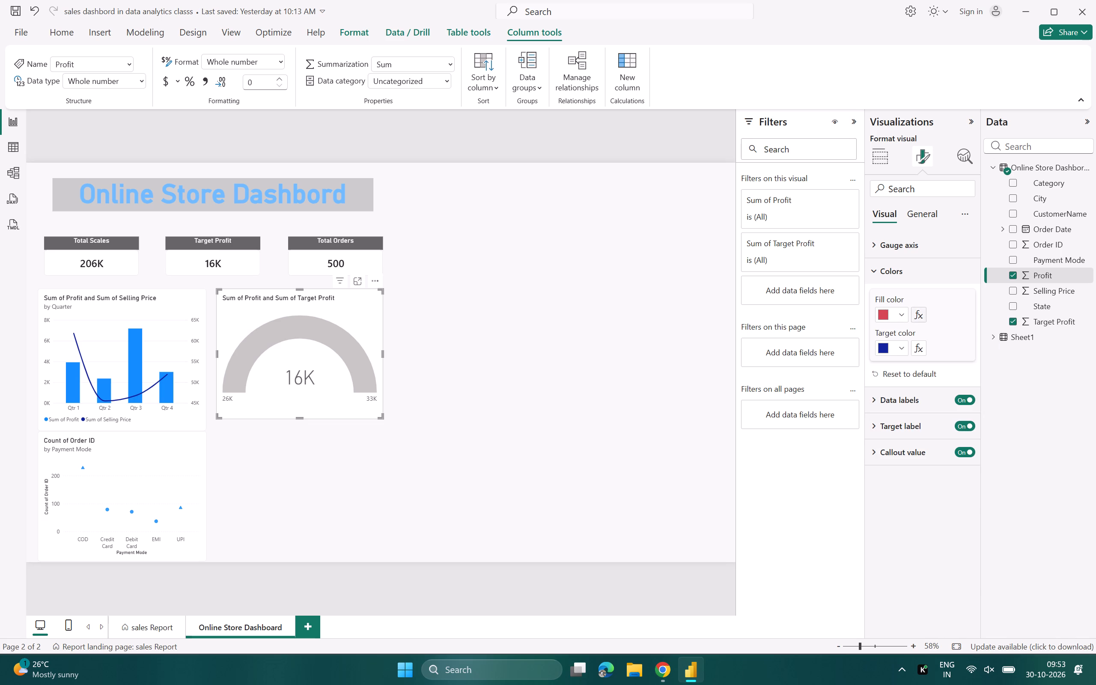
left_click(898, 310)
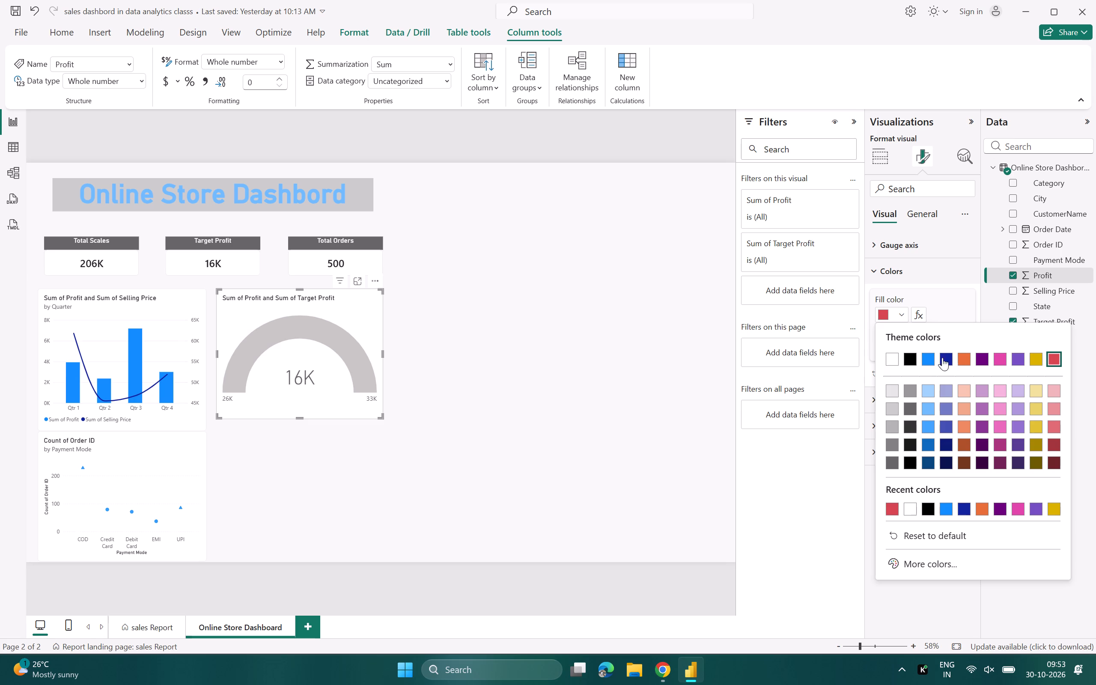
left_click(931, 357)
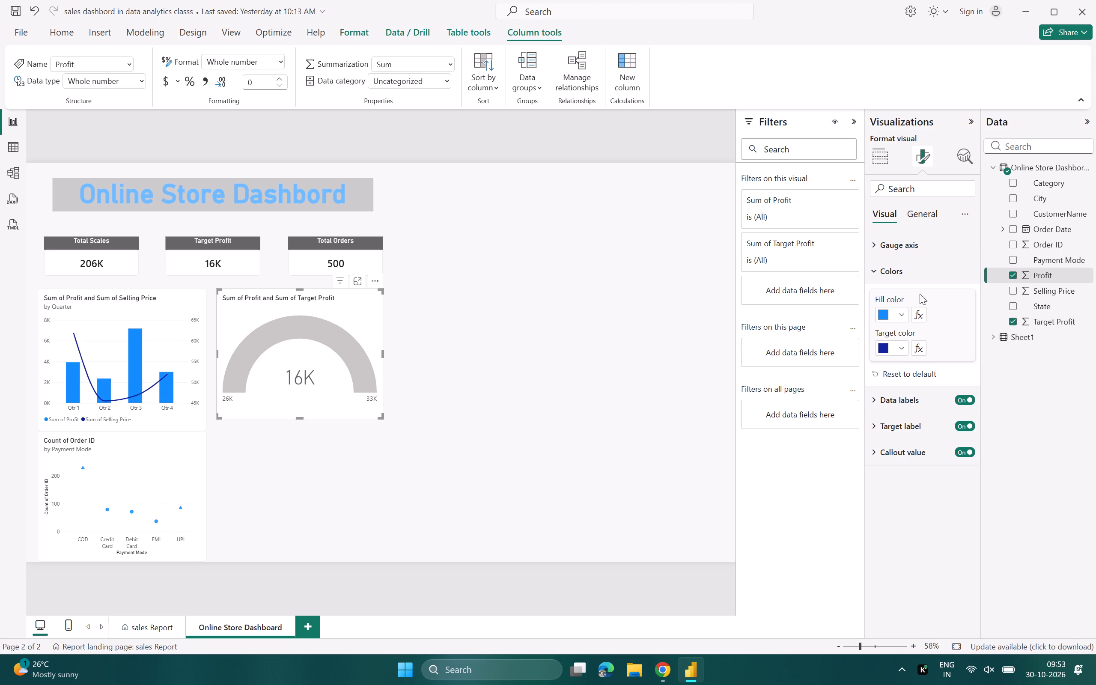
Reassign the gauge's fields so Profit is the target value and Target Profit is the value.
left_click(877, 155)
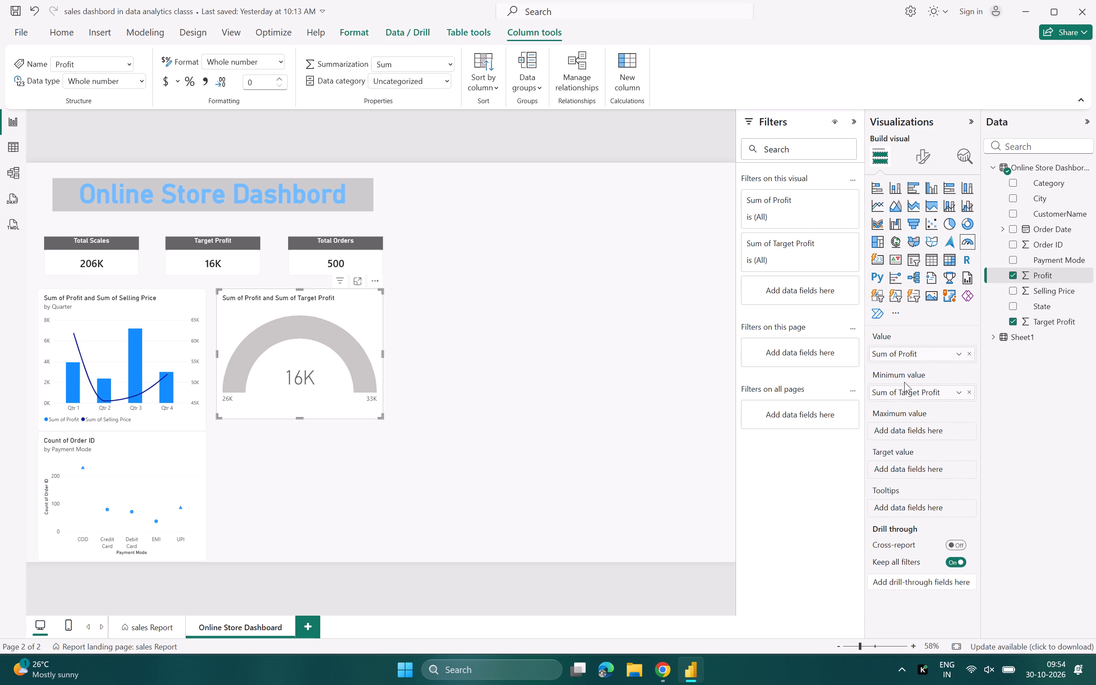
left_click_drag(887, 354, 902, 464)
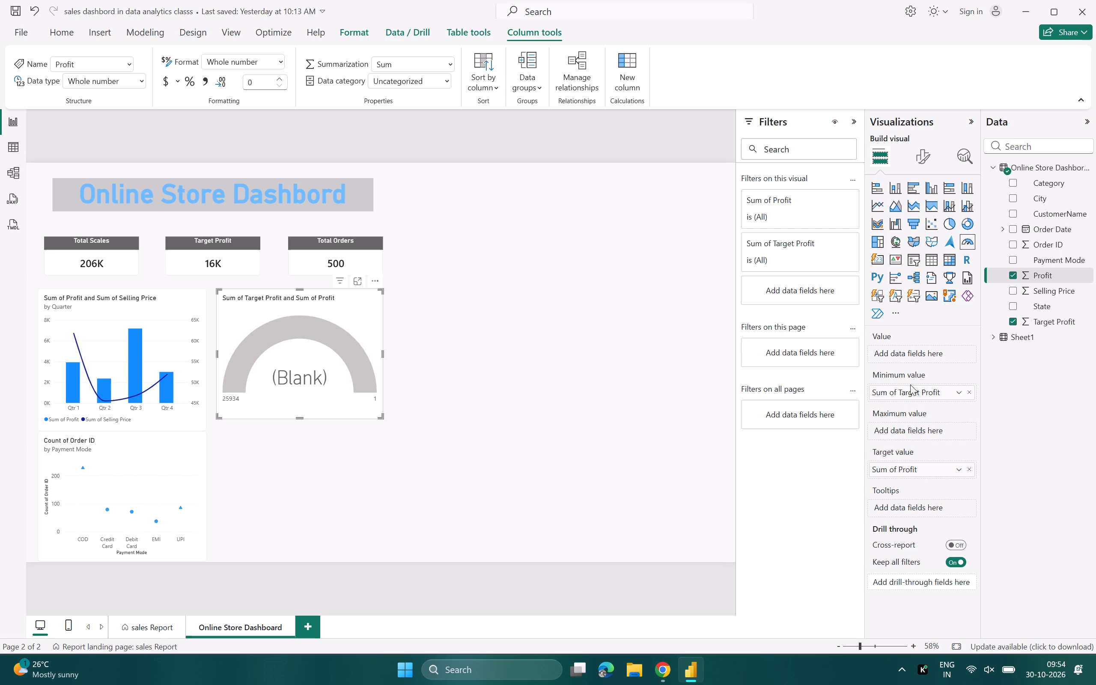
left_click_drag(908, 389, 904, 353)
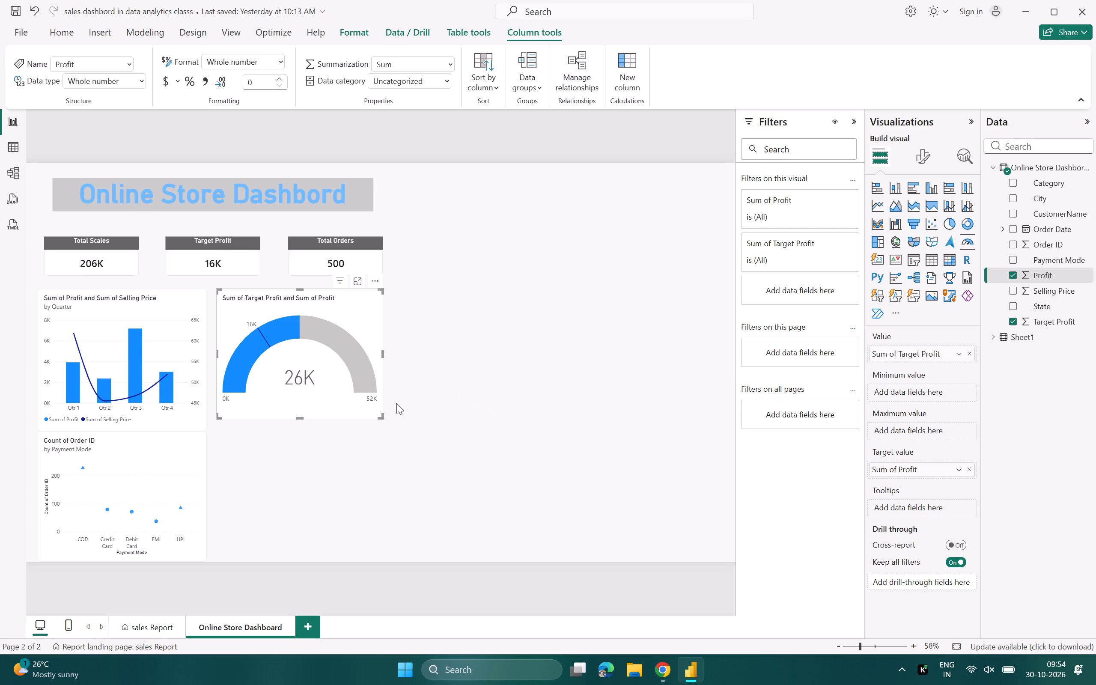
Set the gauge's fill colour to orange and its target colour to light blue.
left_click(262, 338)
left_click(919, 164)
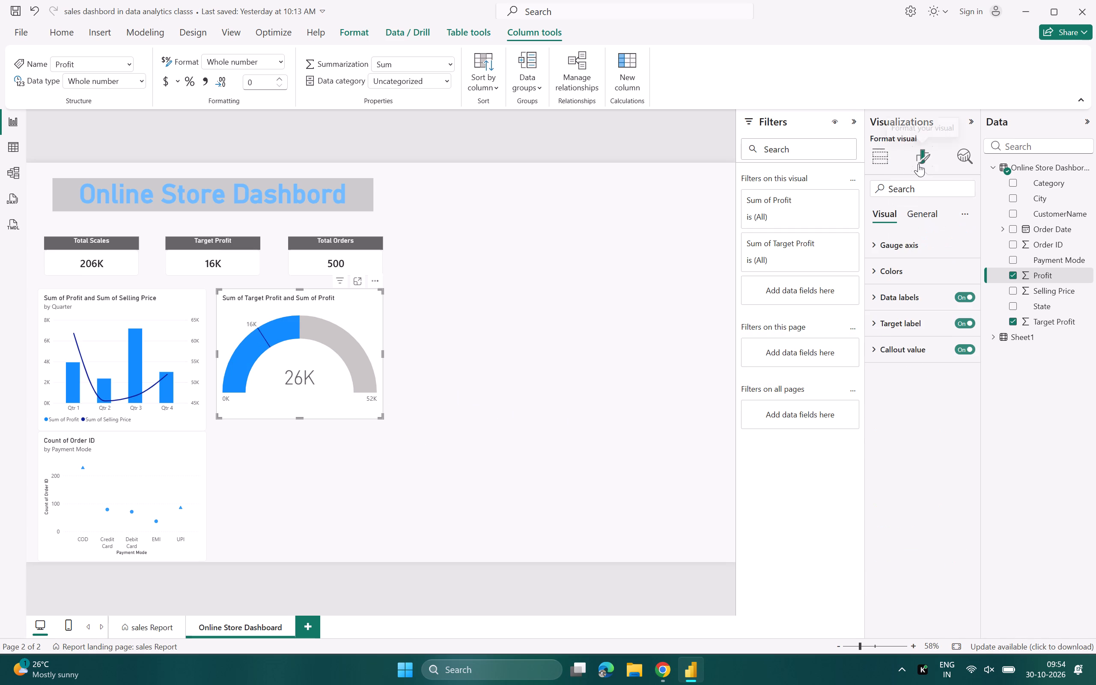
double_click(886, 243)
left_click(901, 262)
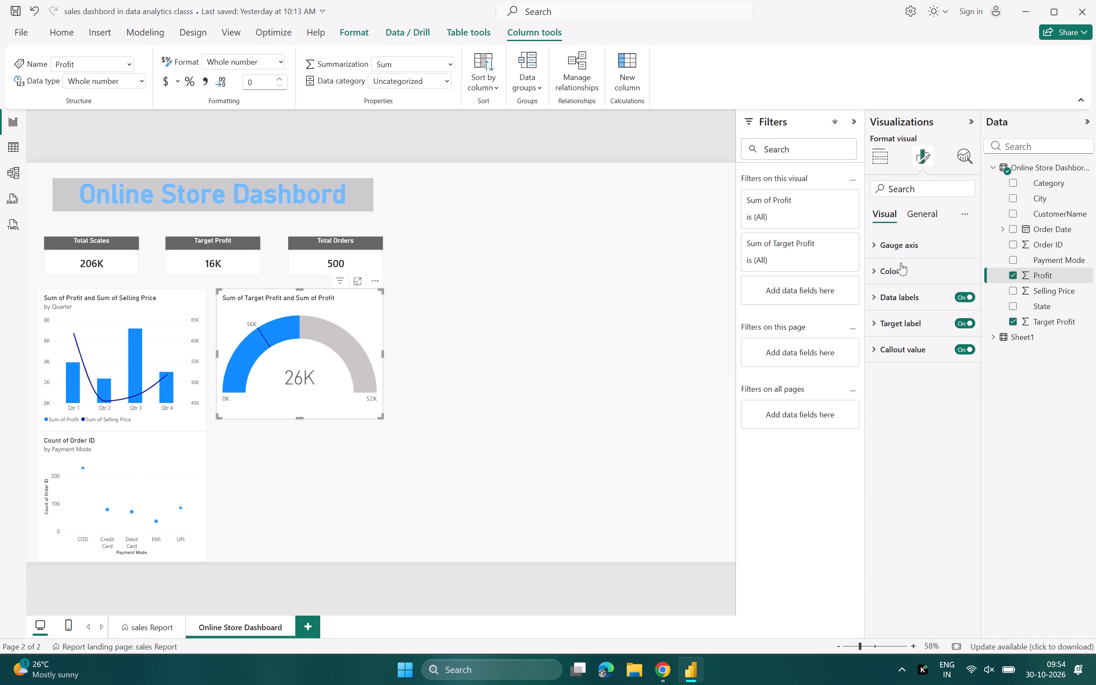
left_click(901, 316)
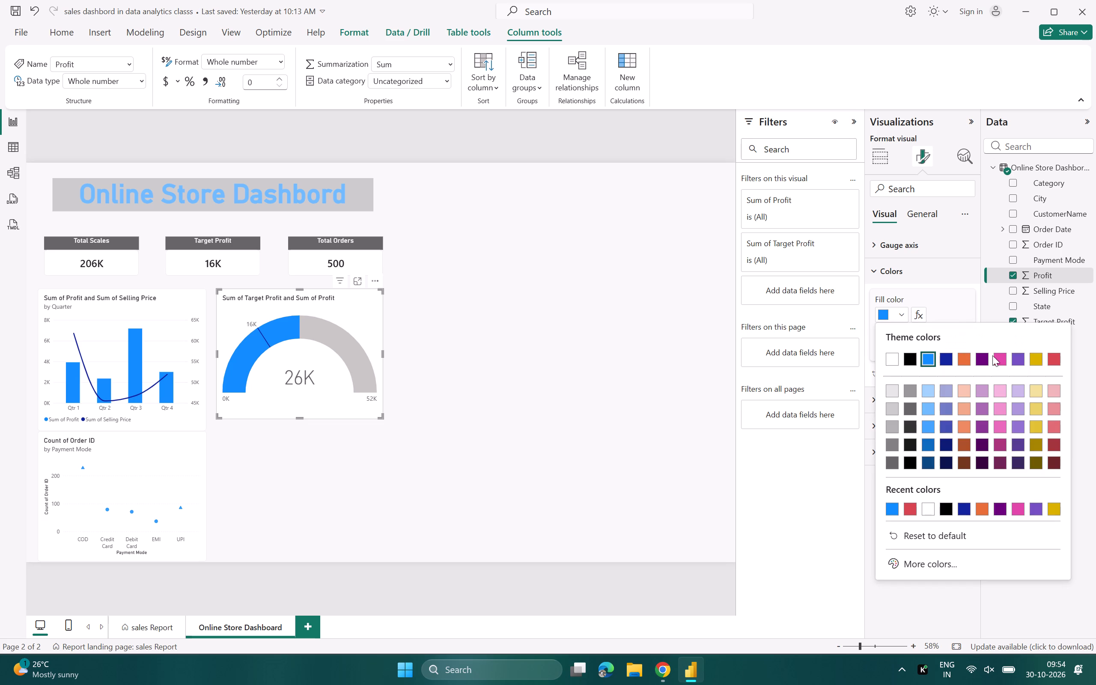
left_click(1007, 358)
left_click(967, 360)
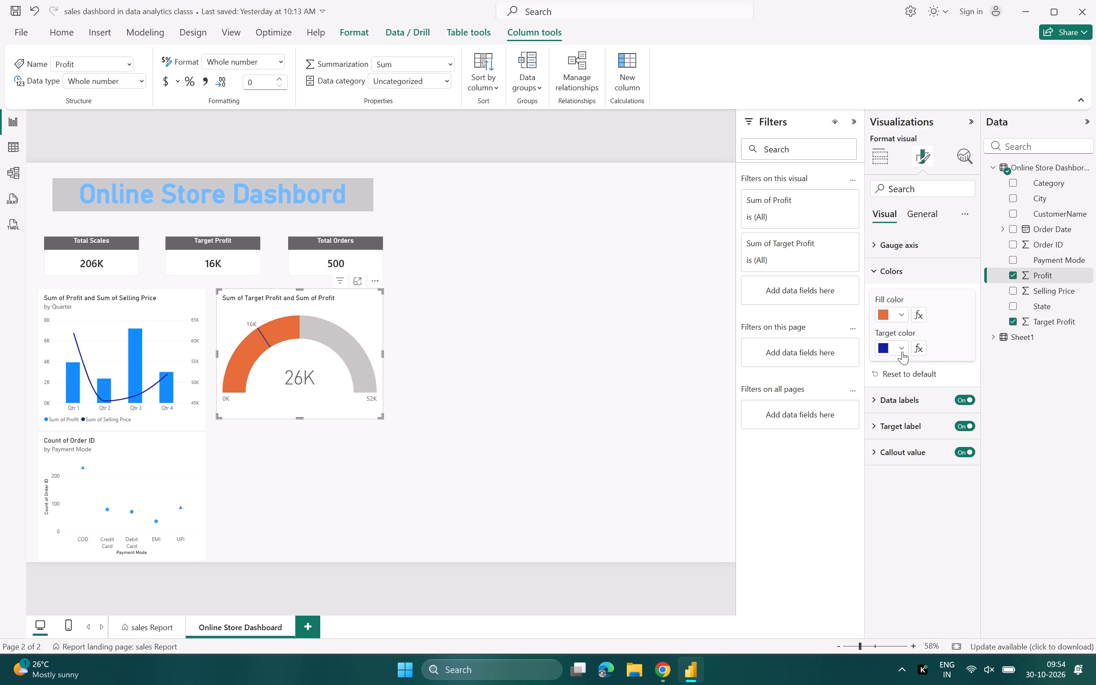
left_click(902, 351)
left_click(927, 389)
left_click(914, 346)
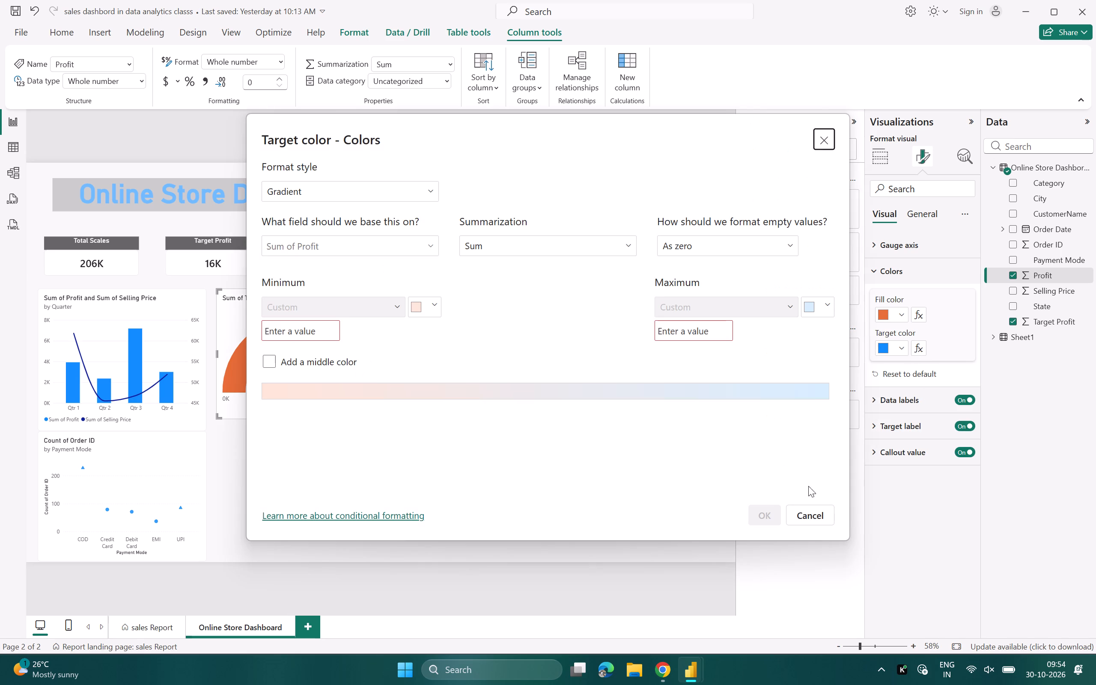
left_click(812, 509)
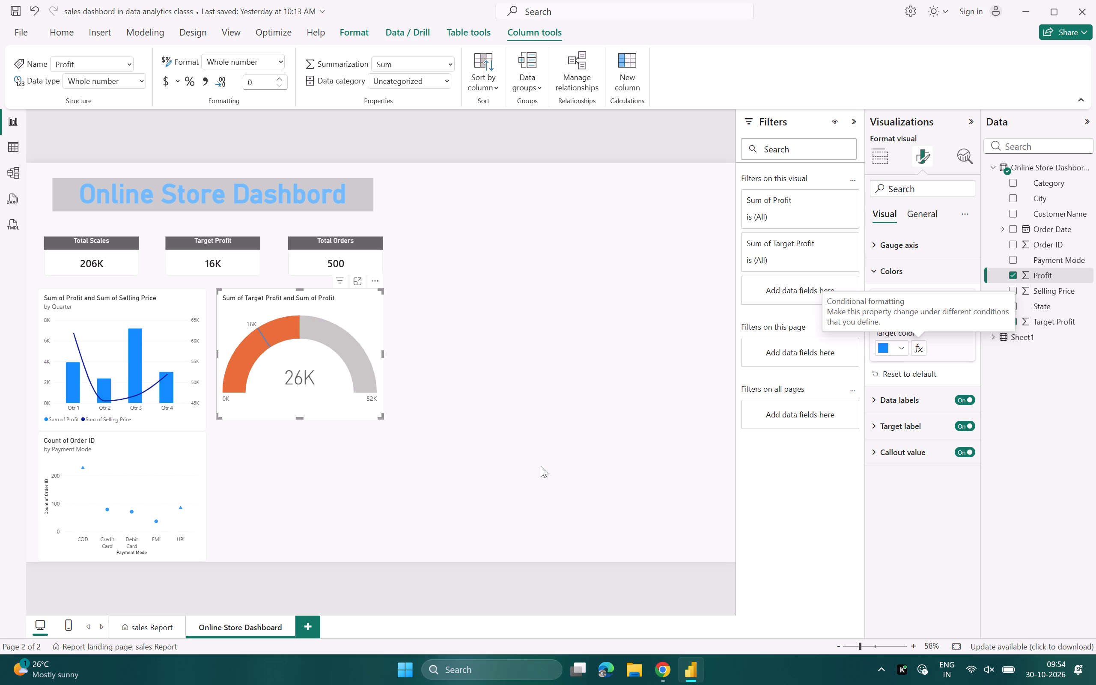
left_click(600, 401)
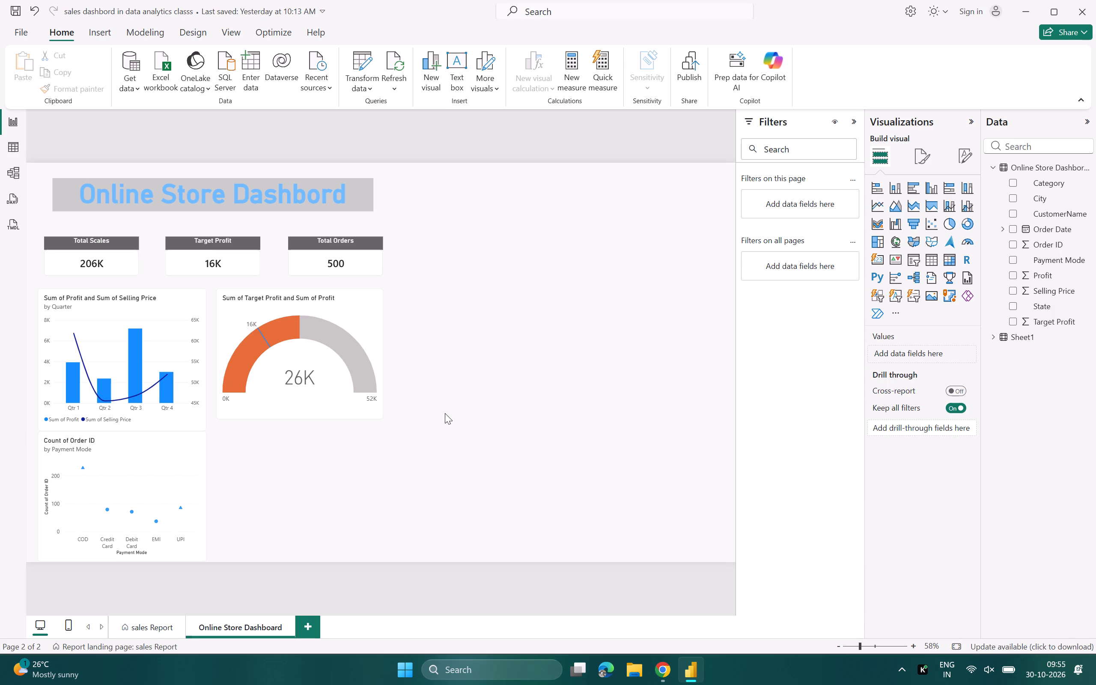
Swap the gauge's fields so Sum of Profit is the value and Sum of Target Profit is the target value.
left_click(313, 384)
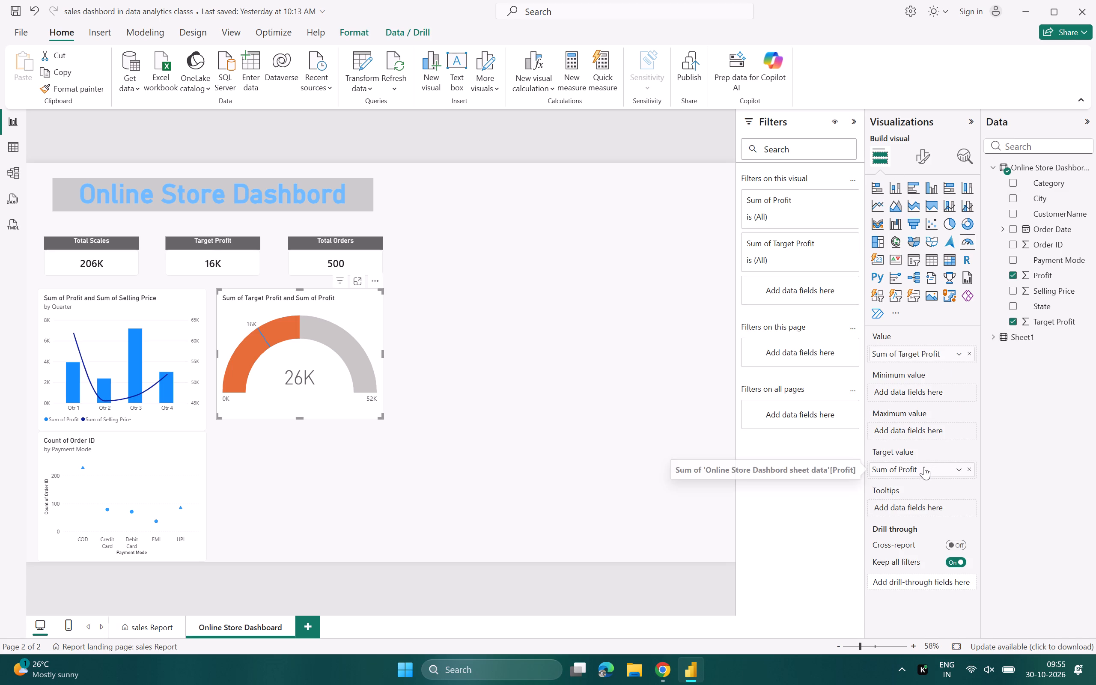
left_click_drag(916, 355, 924, 504)
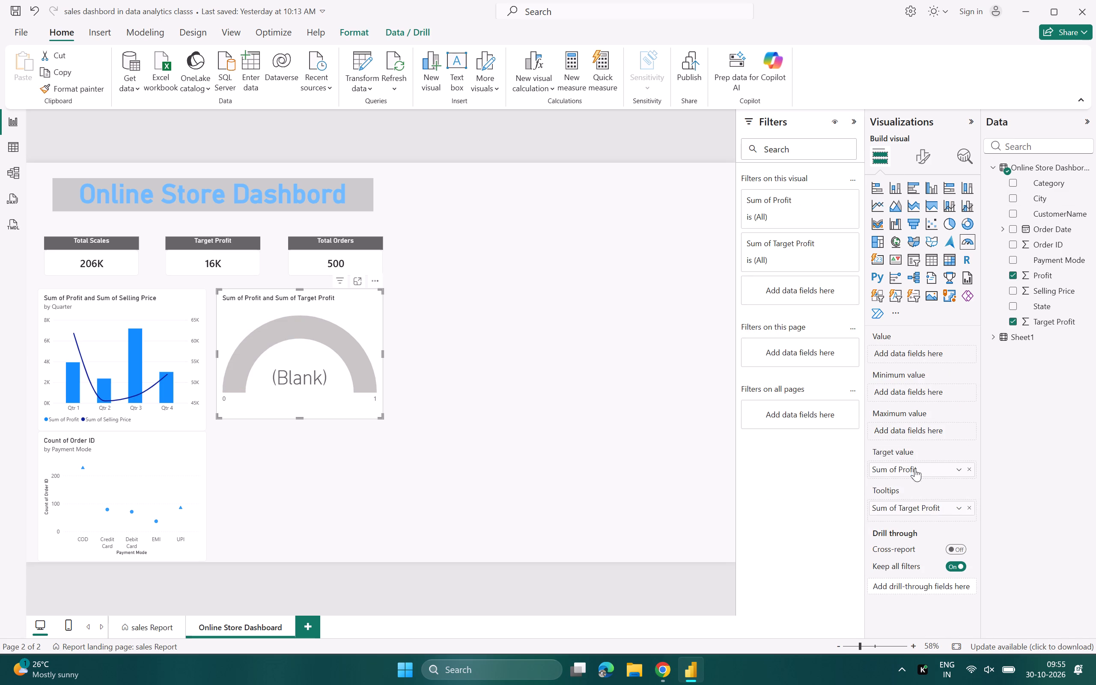
left_click_drag(916, 512, 916, 498)
left_click_drag(916, 498, 936, 439)
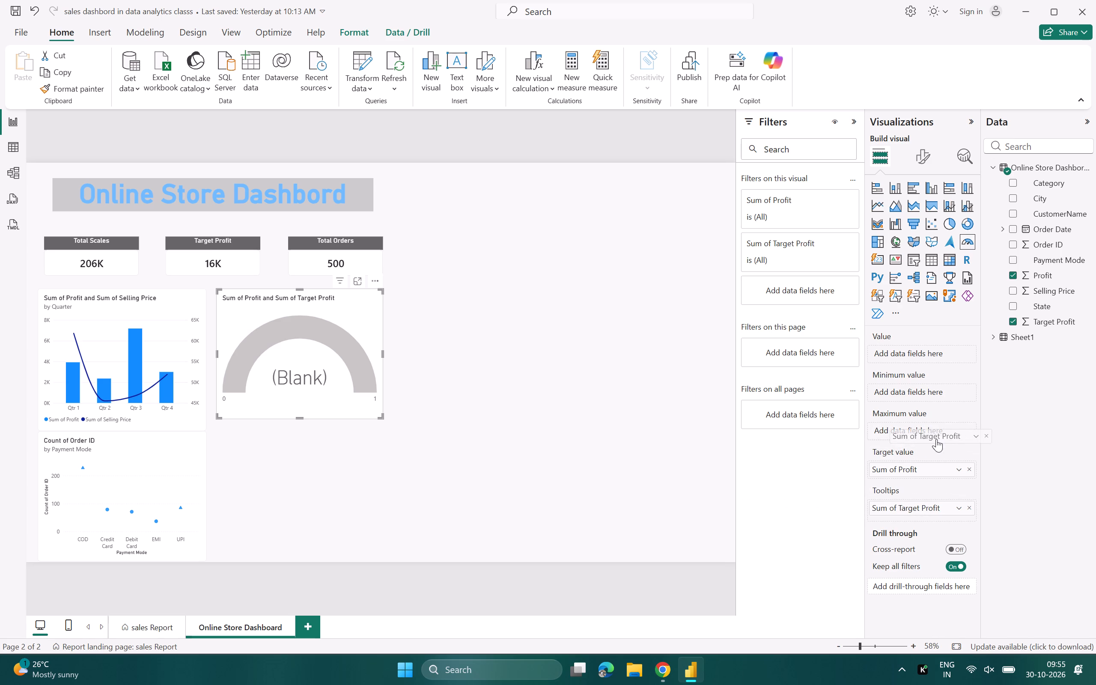
left_click_drag(936, 439, 932, 432)
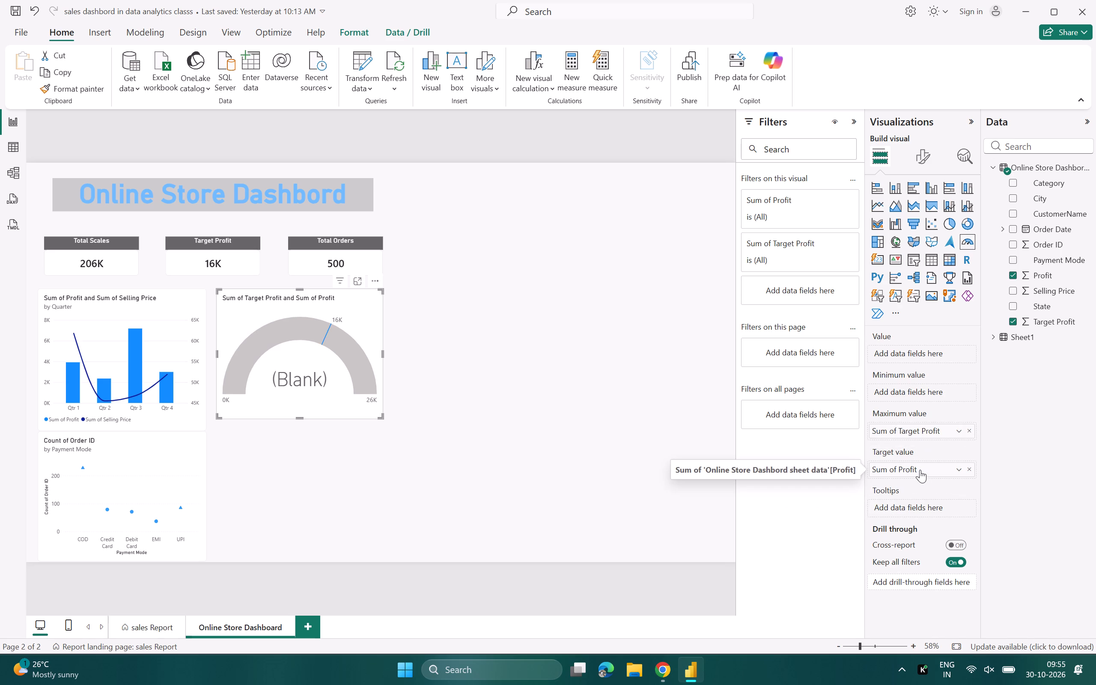
left_click_drag(920, 470, 919, 511)
left_click_drag(905, 429, 908, 483)
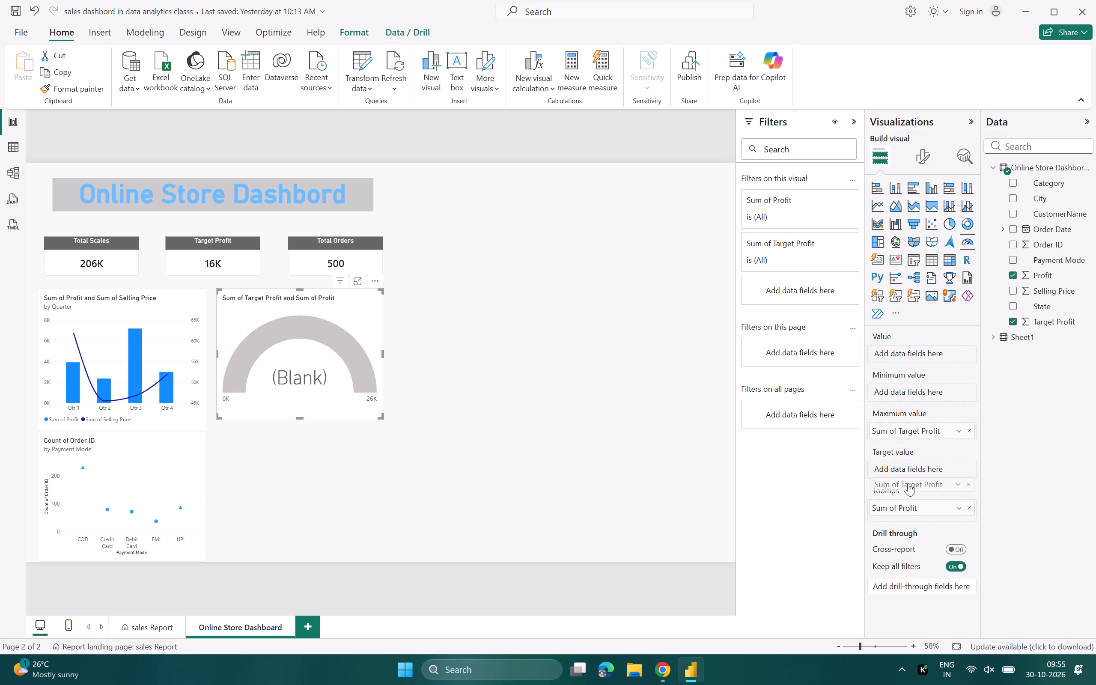
left_click_drag(908, 483, 908, 469)
left_click_drag(909, 509, 898, 449)
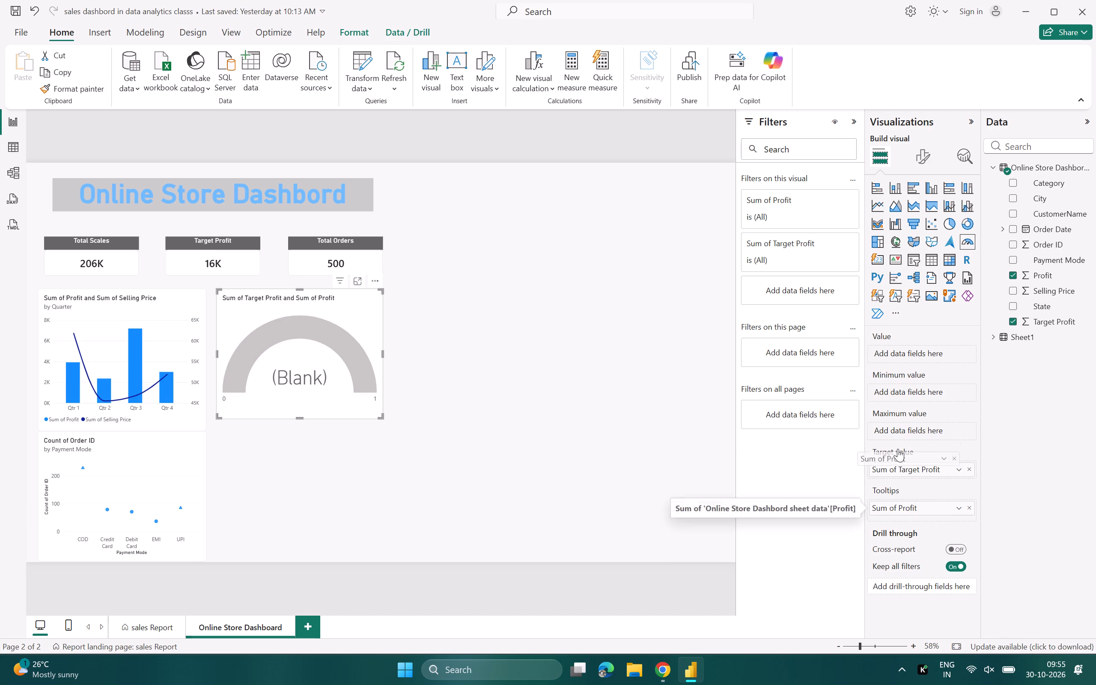
left_click_drag(898, 449, 899, 434)
left_click_drag(899, 435, 903, 405)
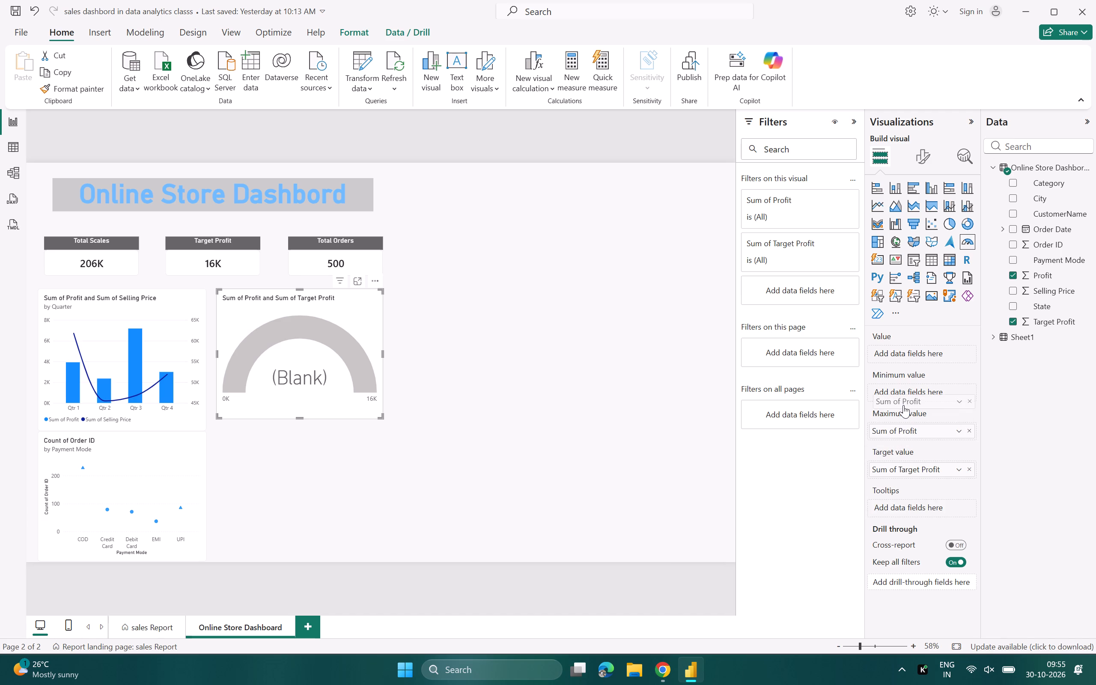
left_click_drag(903, 405, 911, 356)
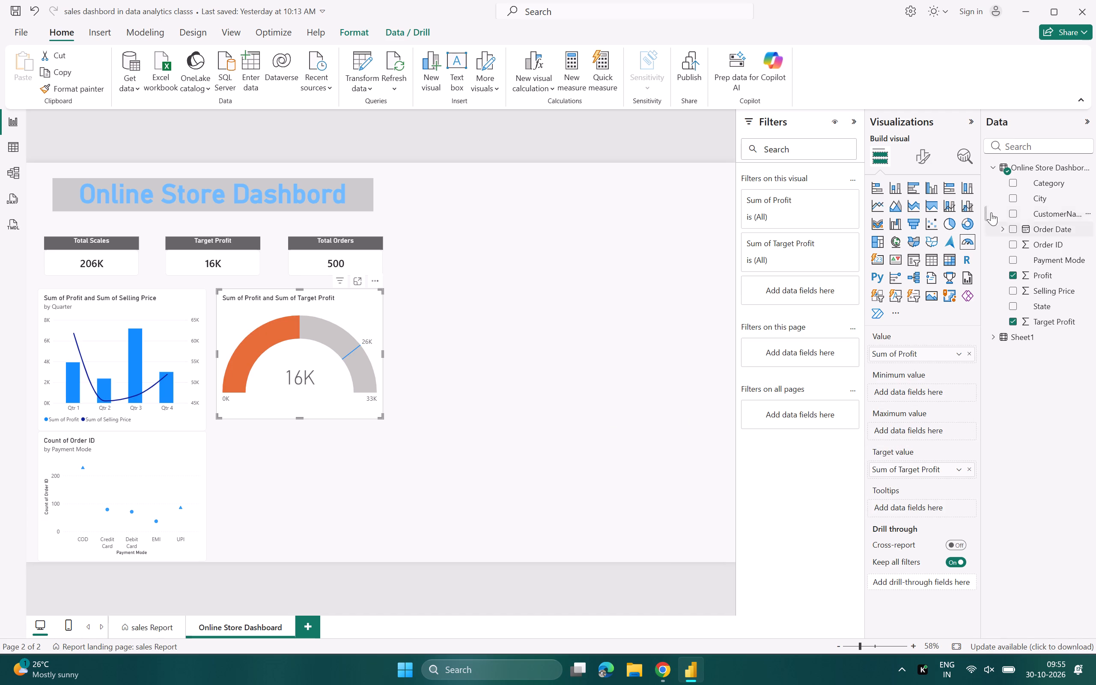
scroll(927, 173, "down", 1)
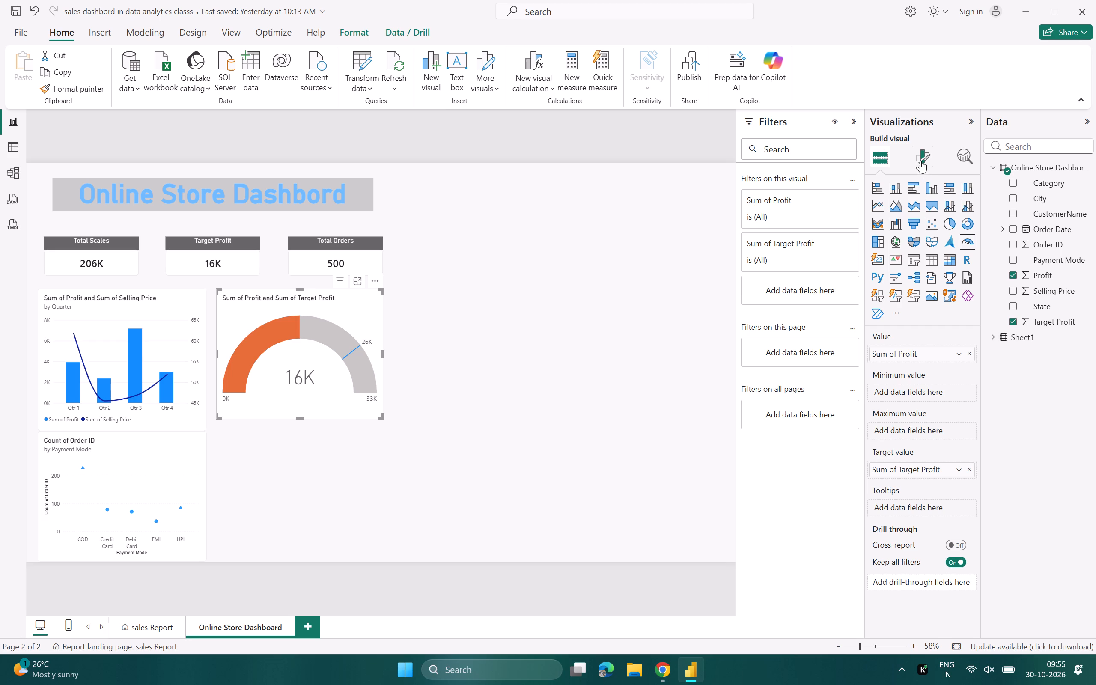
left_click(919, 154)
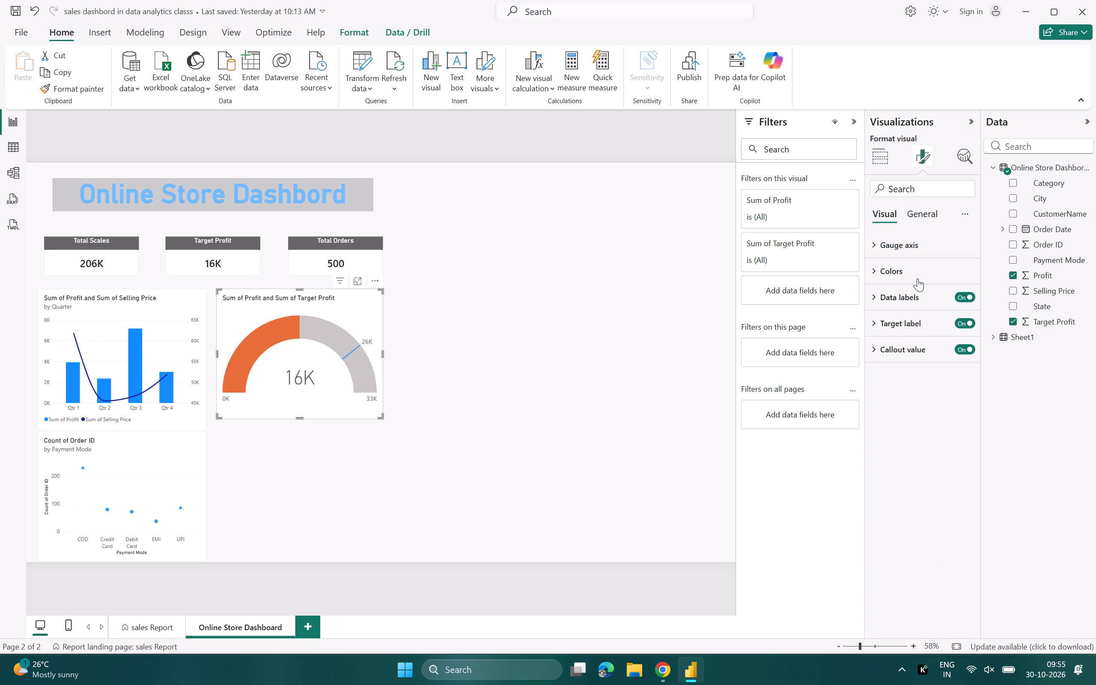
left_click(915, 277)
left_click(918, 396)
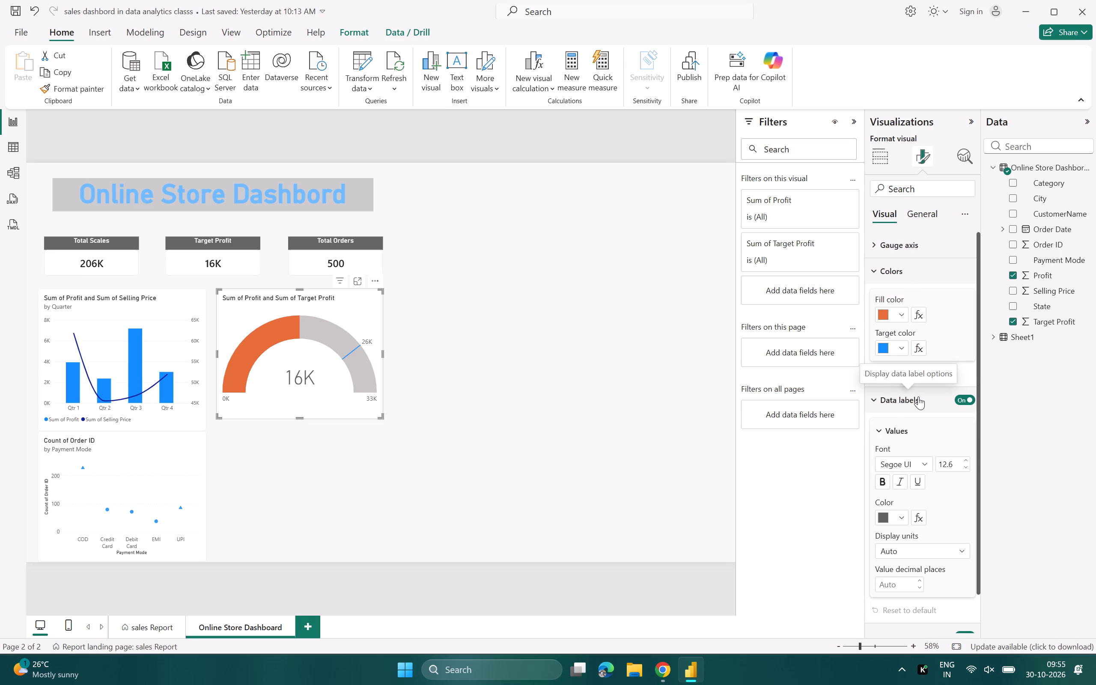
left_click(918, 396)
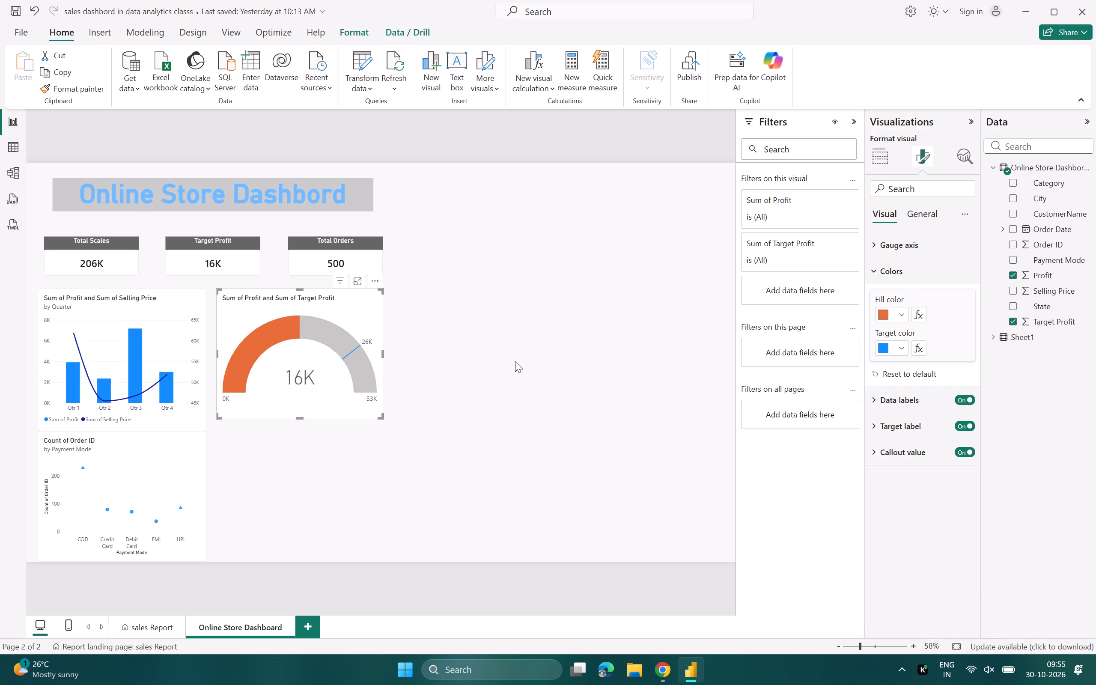
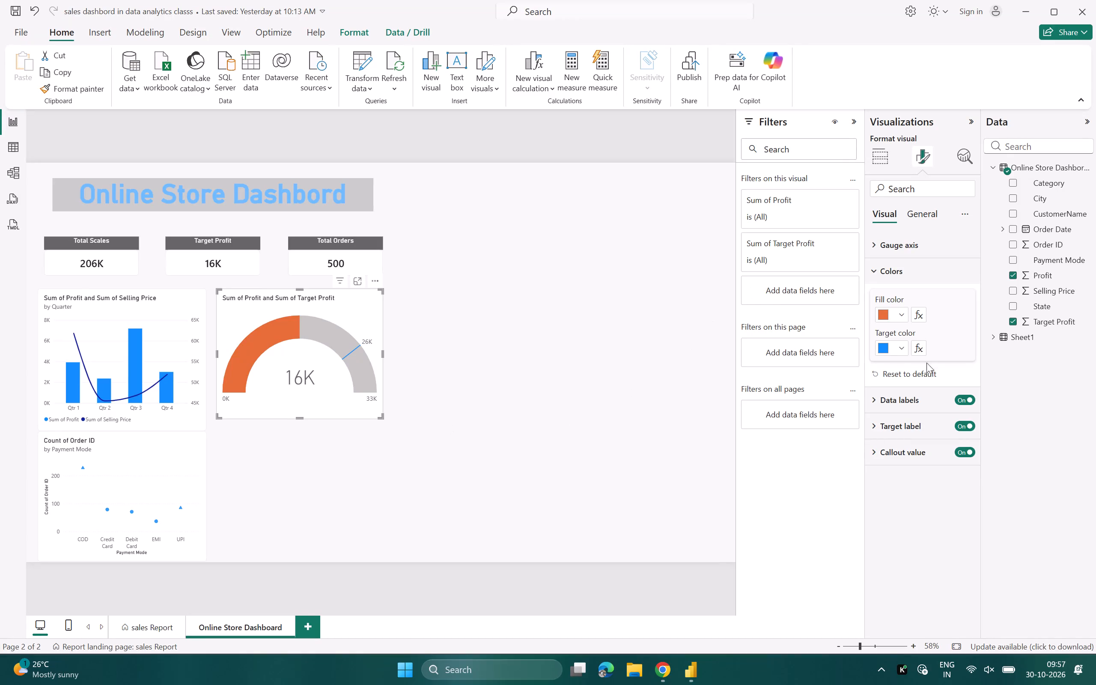
Change the gauge's fill colour from the theme palette to a slightly lighter shade of blue.
left_click(901, 322)
left_click(903, 320)
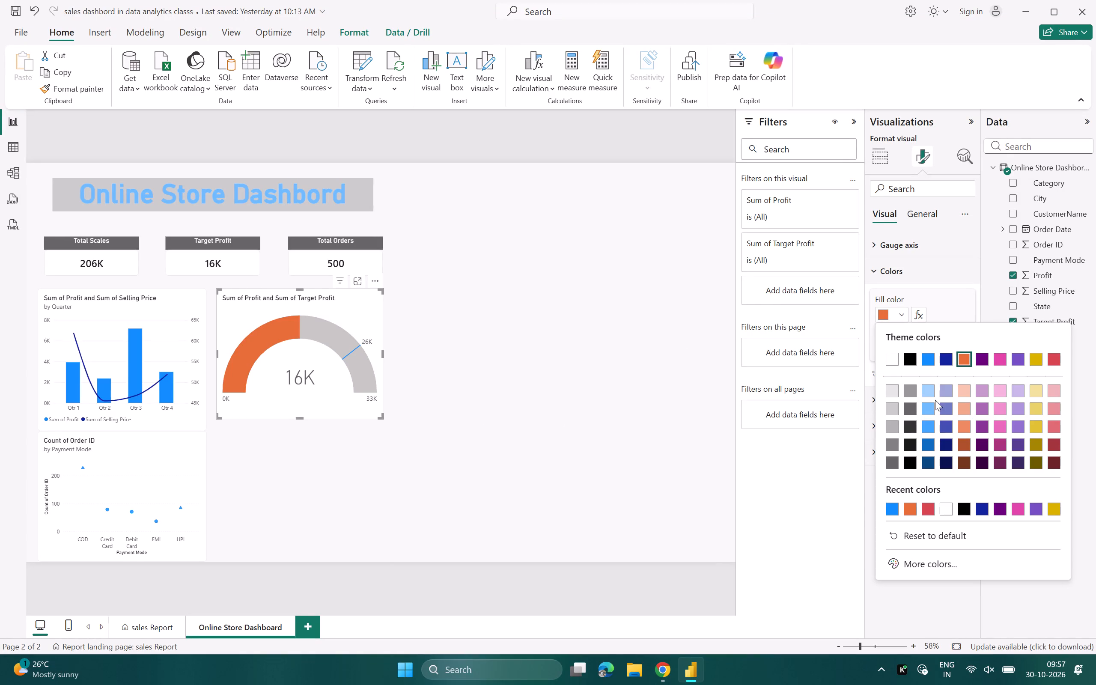
left_click(930, 418)
left_click(929, 422)
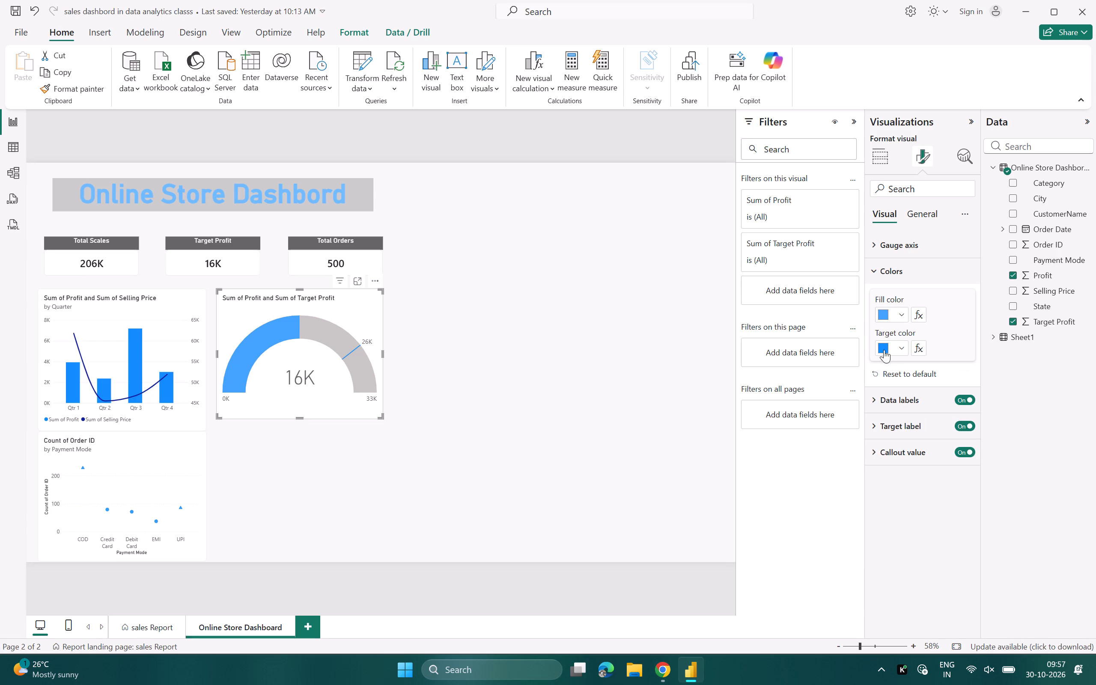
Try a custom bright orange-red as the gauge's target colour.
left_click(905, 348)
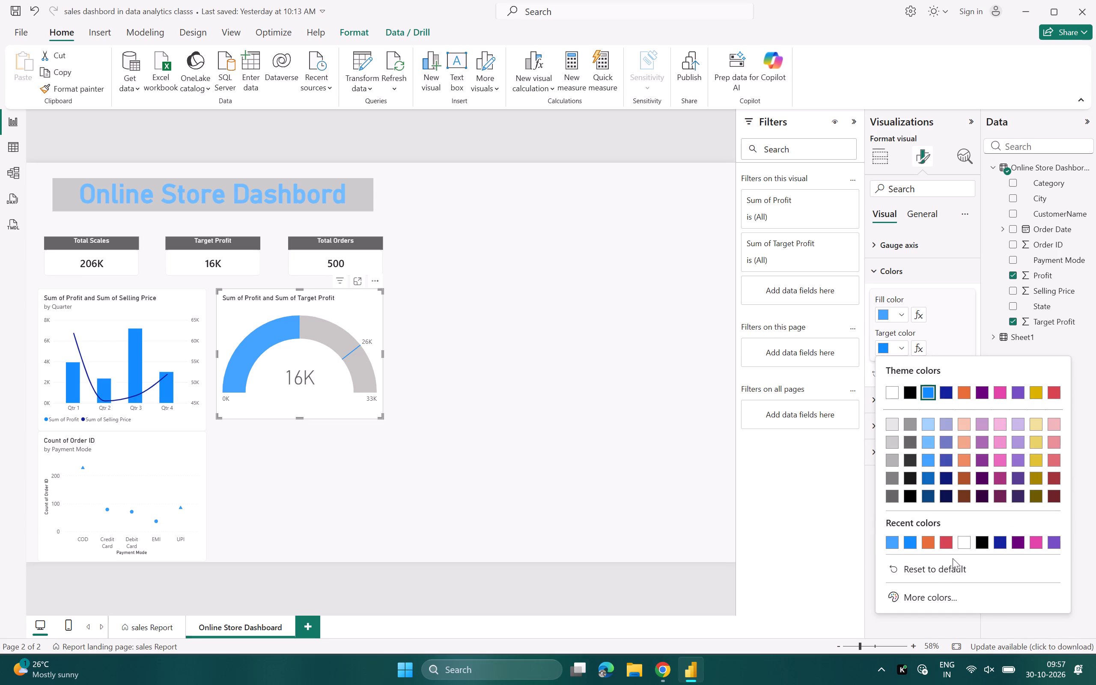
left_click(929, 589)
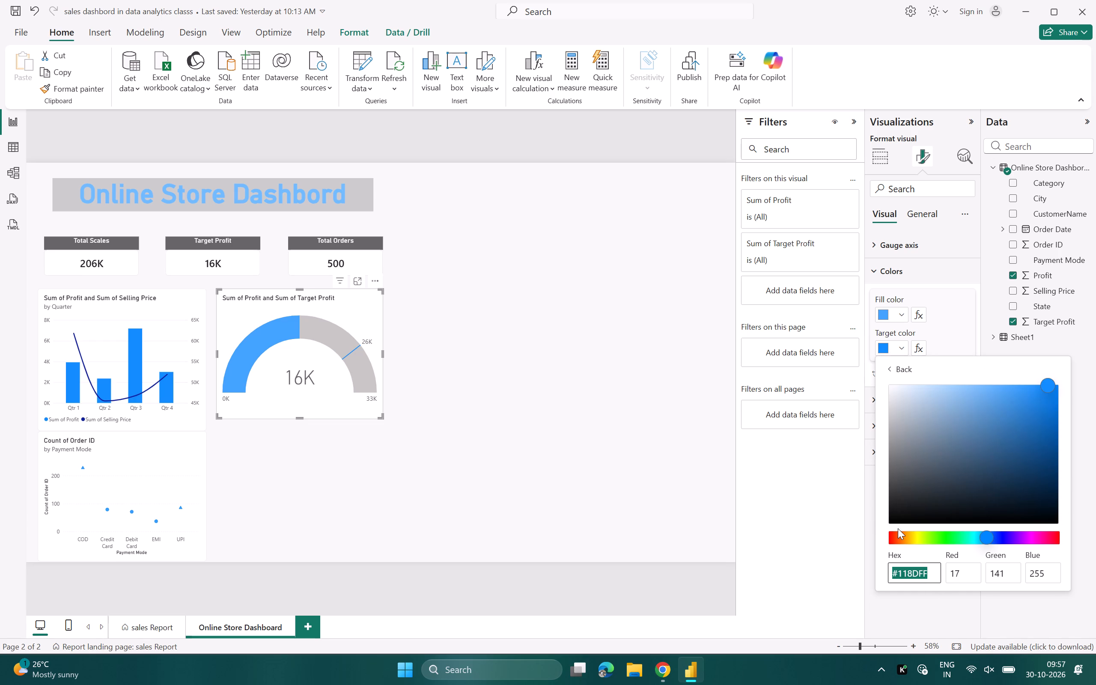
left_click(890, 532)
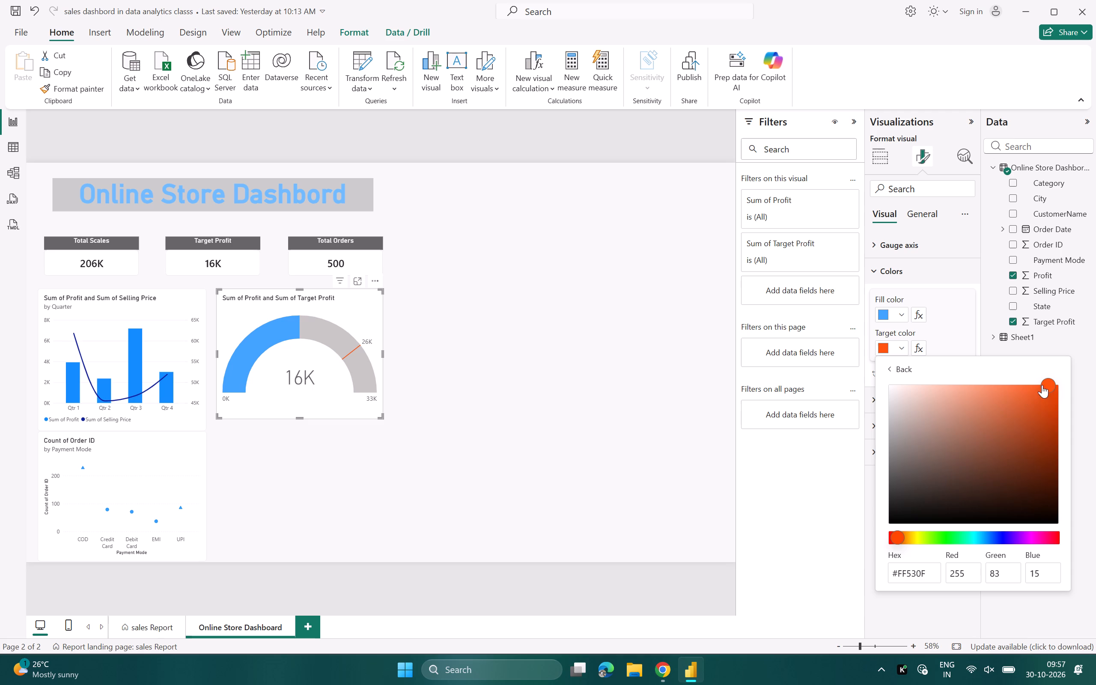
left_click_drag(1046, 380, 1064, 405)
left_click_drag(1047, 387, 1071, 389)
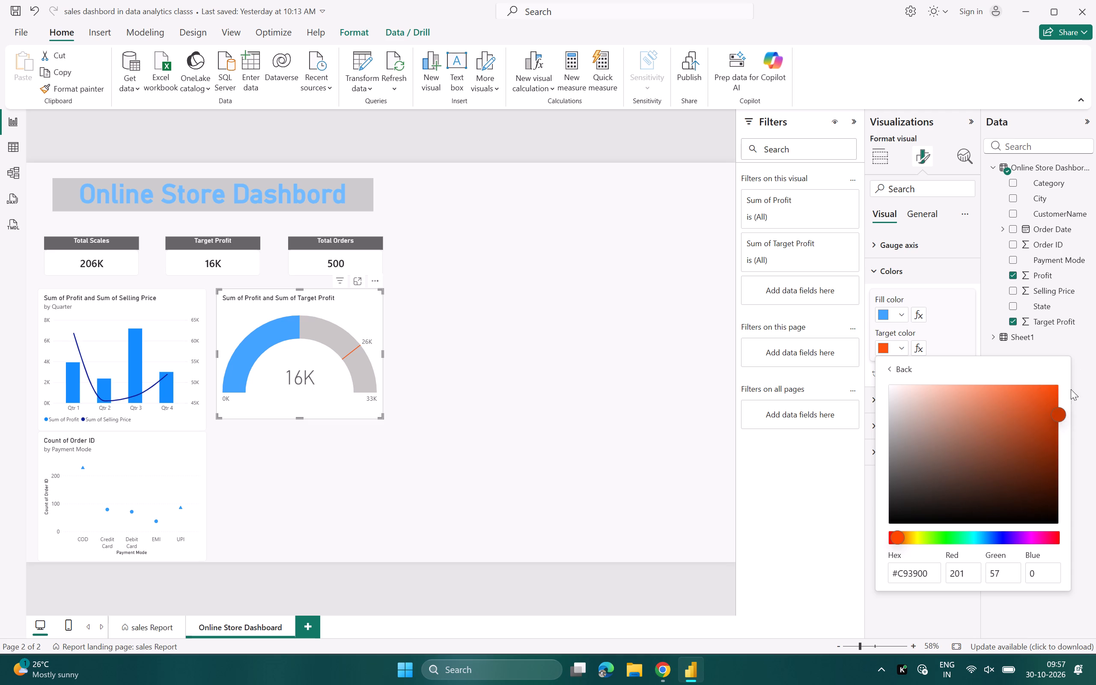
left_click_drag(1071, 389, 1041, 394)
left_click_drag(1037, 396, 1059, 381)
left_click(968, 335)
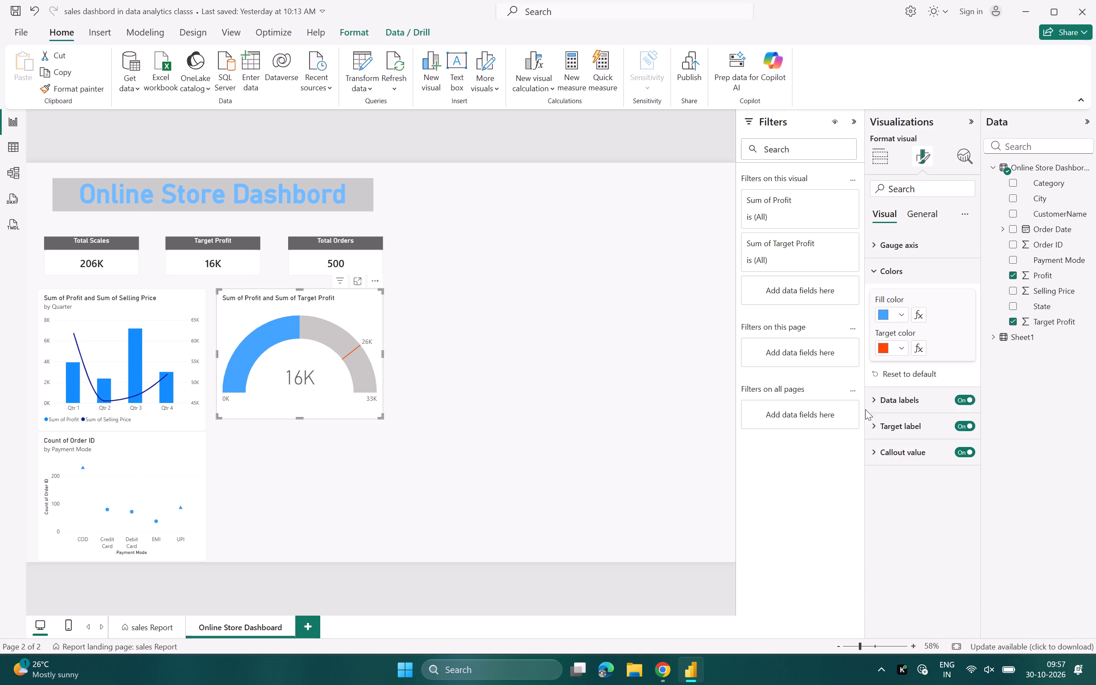
Set the gauge's target colour to the recently used red.
left_click(895, 351)
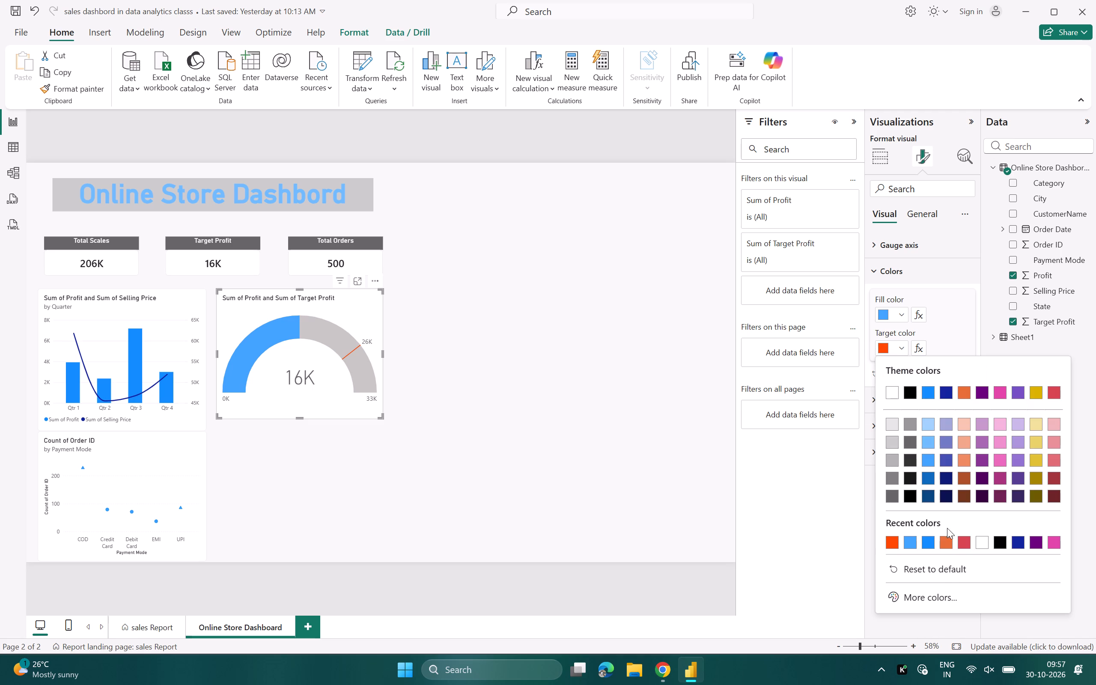
left_click(944, 579)
left_click(967, 545)
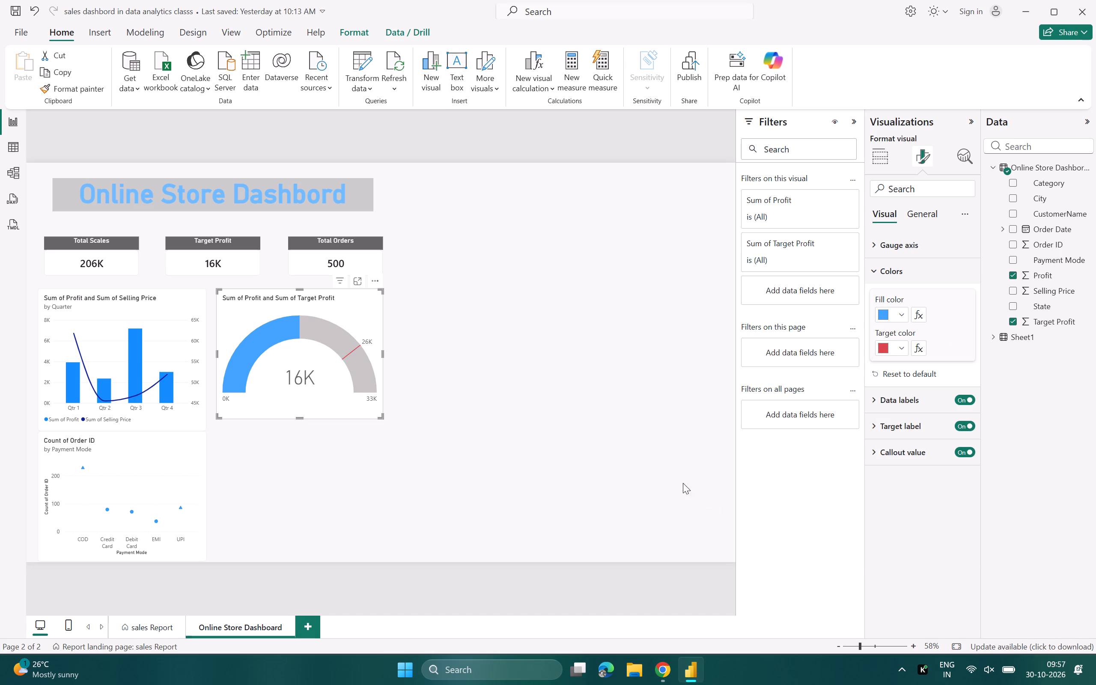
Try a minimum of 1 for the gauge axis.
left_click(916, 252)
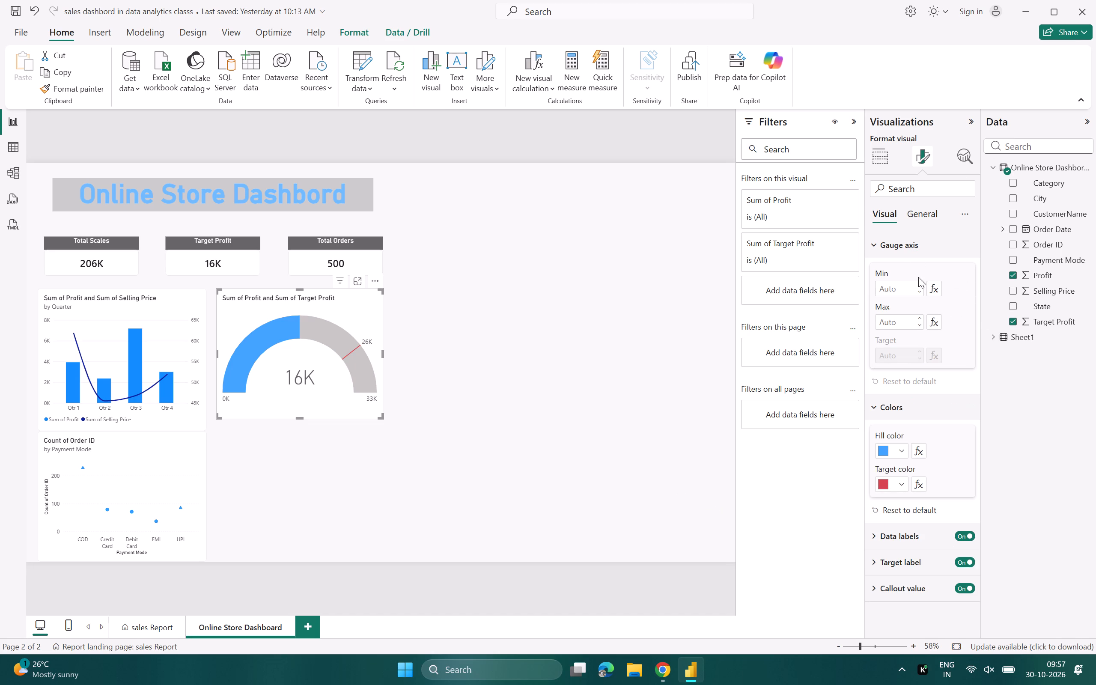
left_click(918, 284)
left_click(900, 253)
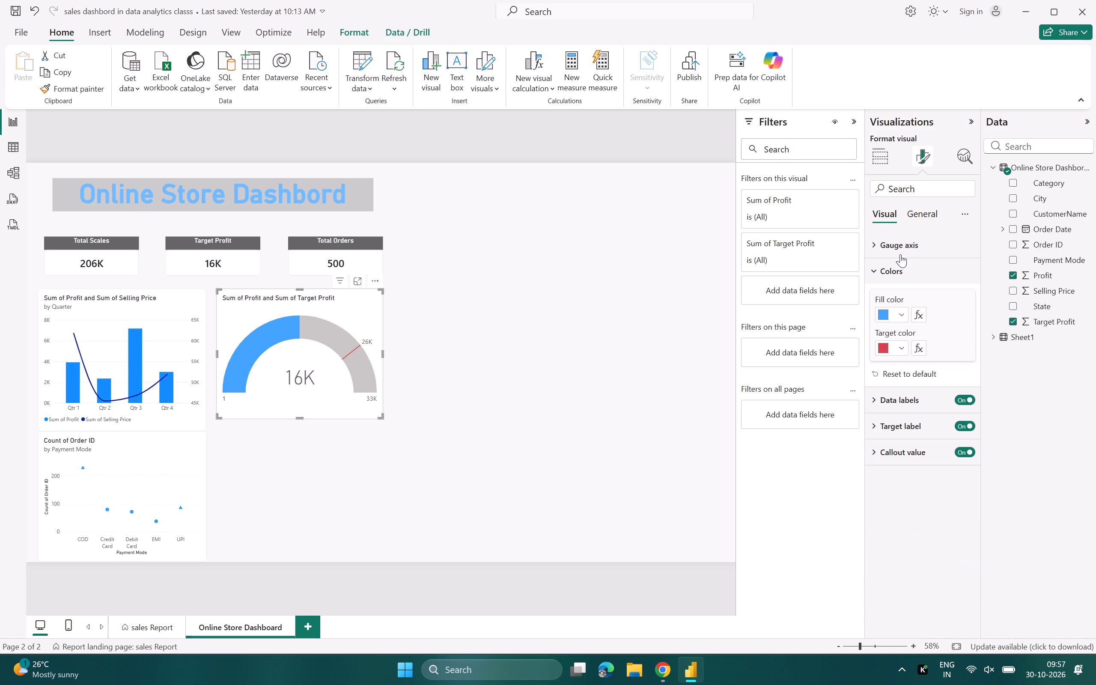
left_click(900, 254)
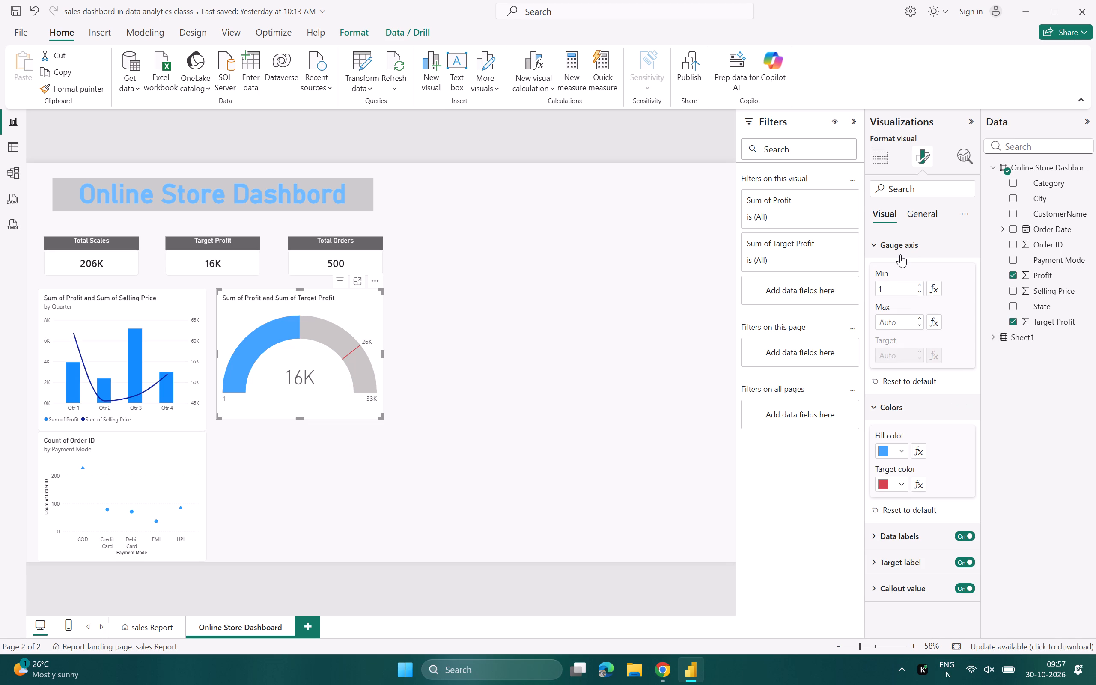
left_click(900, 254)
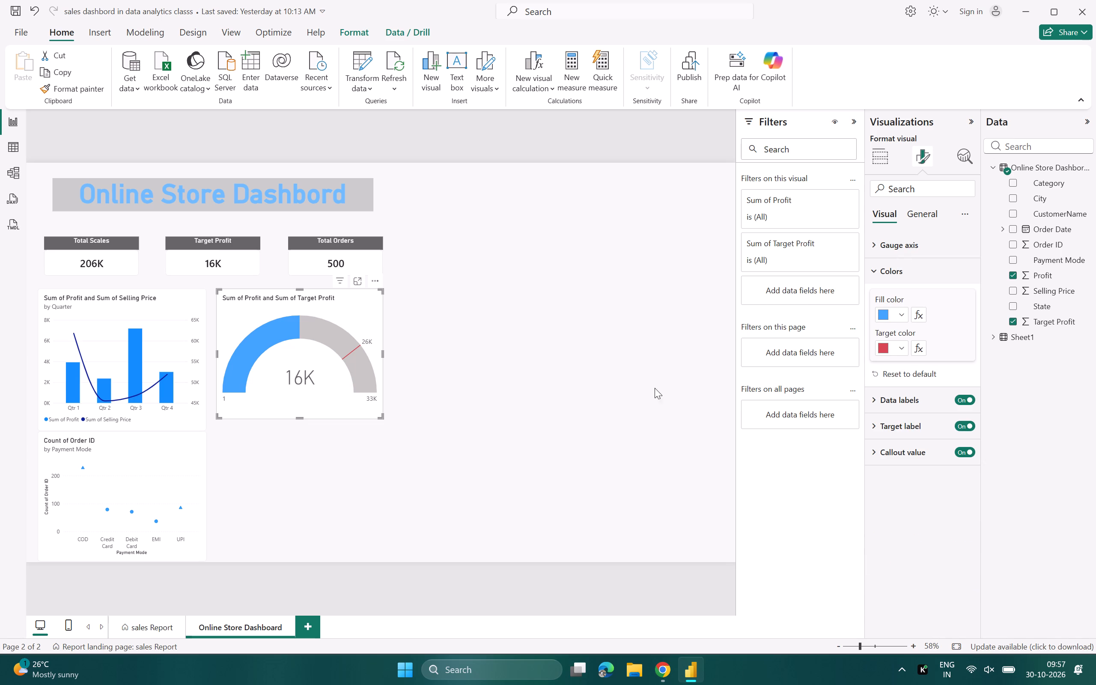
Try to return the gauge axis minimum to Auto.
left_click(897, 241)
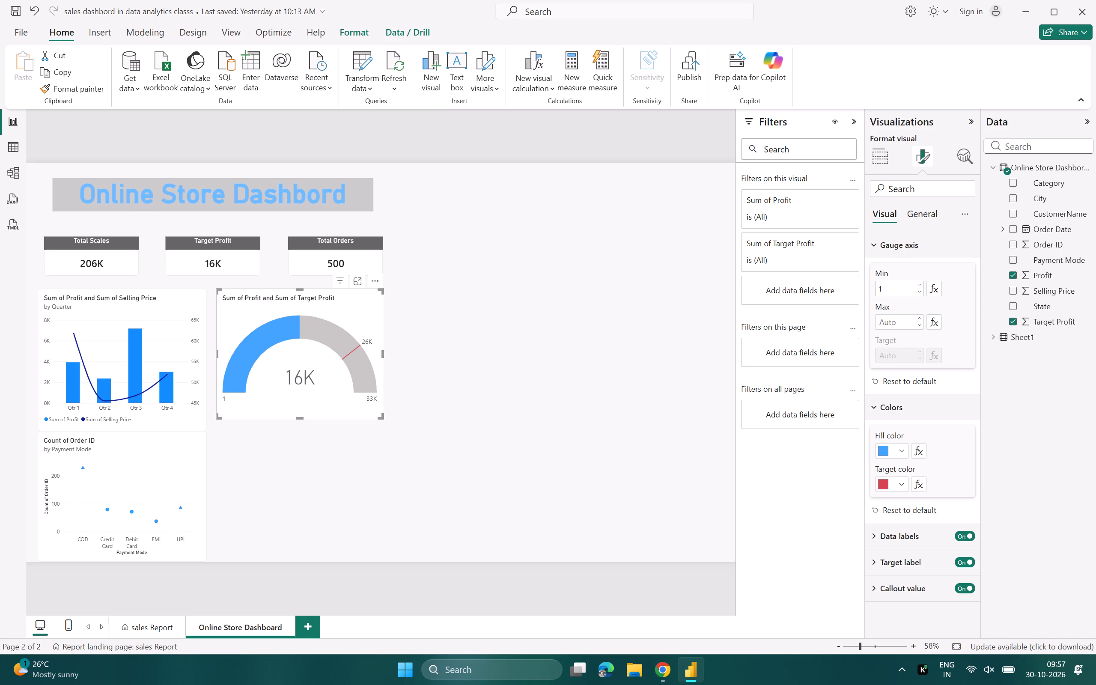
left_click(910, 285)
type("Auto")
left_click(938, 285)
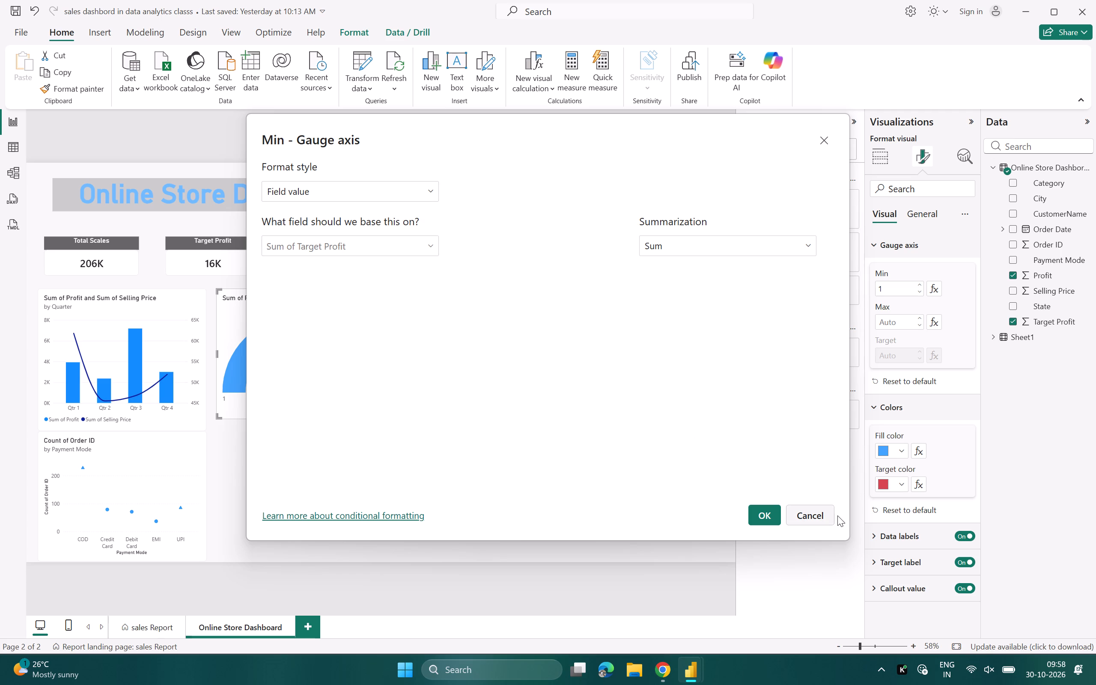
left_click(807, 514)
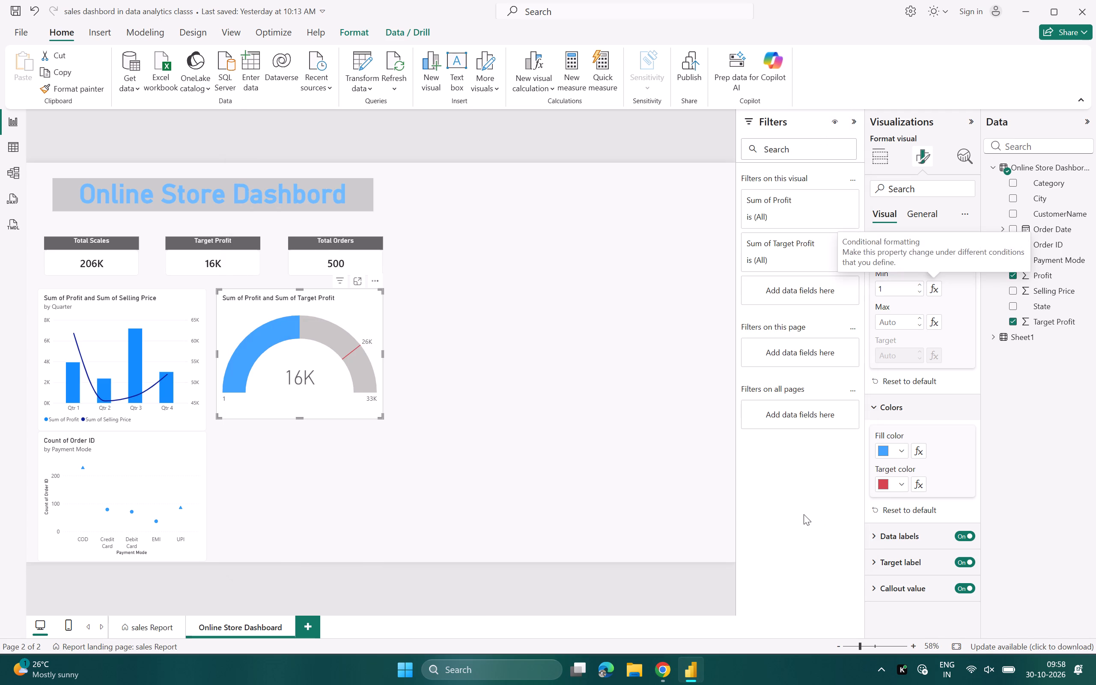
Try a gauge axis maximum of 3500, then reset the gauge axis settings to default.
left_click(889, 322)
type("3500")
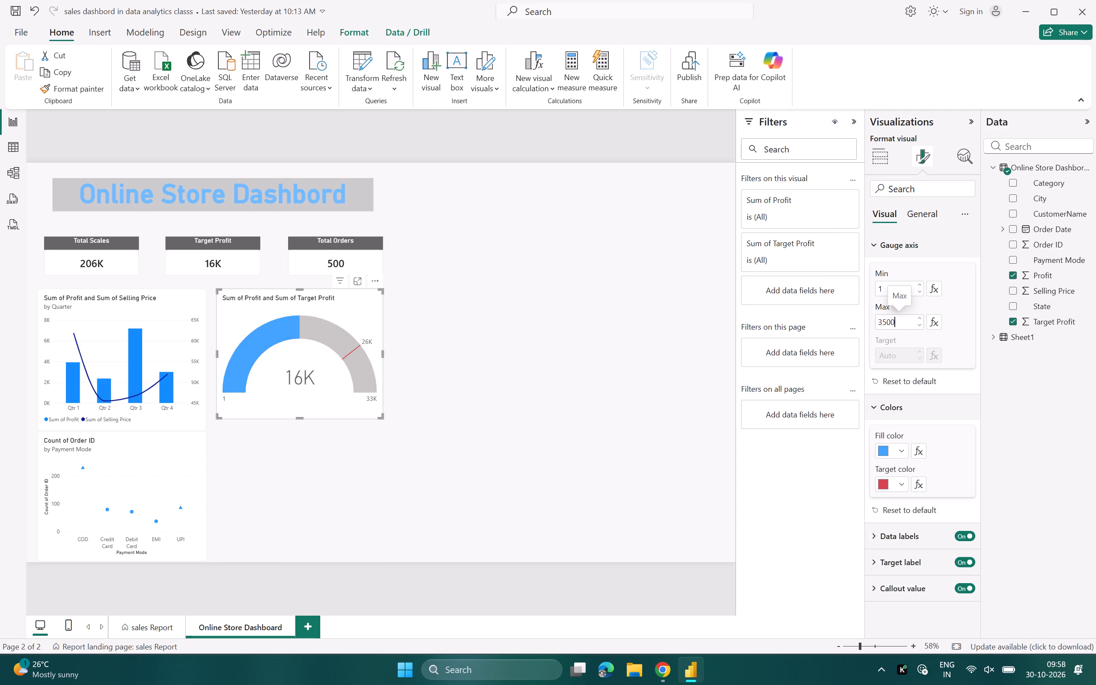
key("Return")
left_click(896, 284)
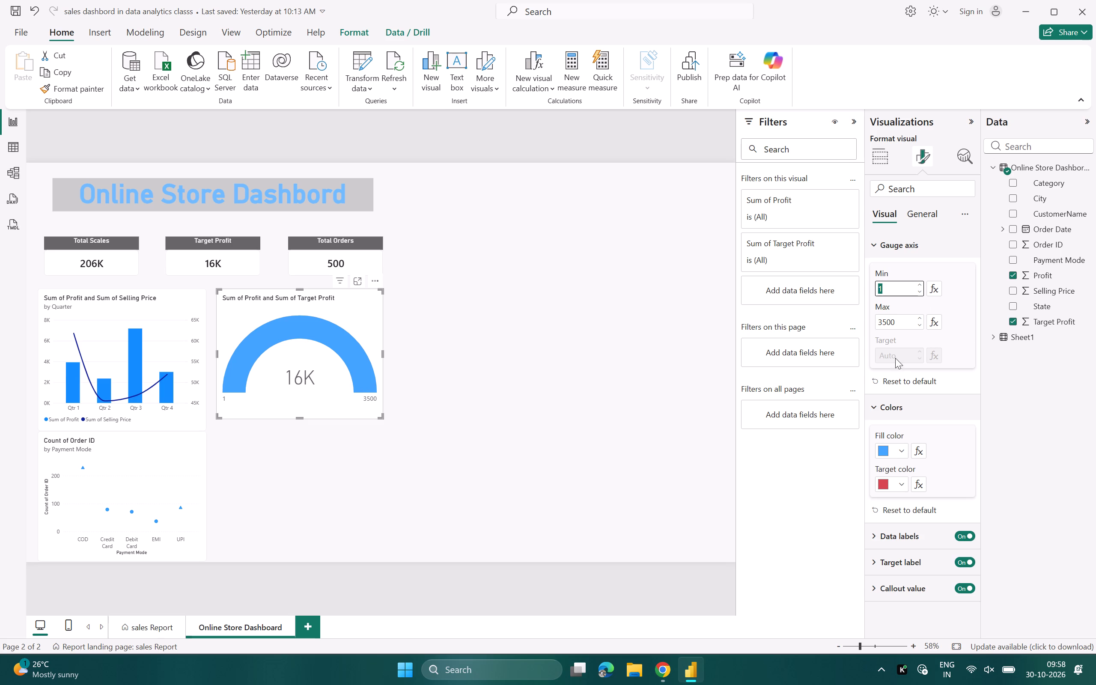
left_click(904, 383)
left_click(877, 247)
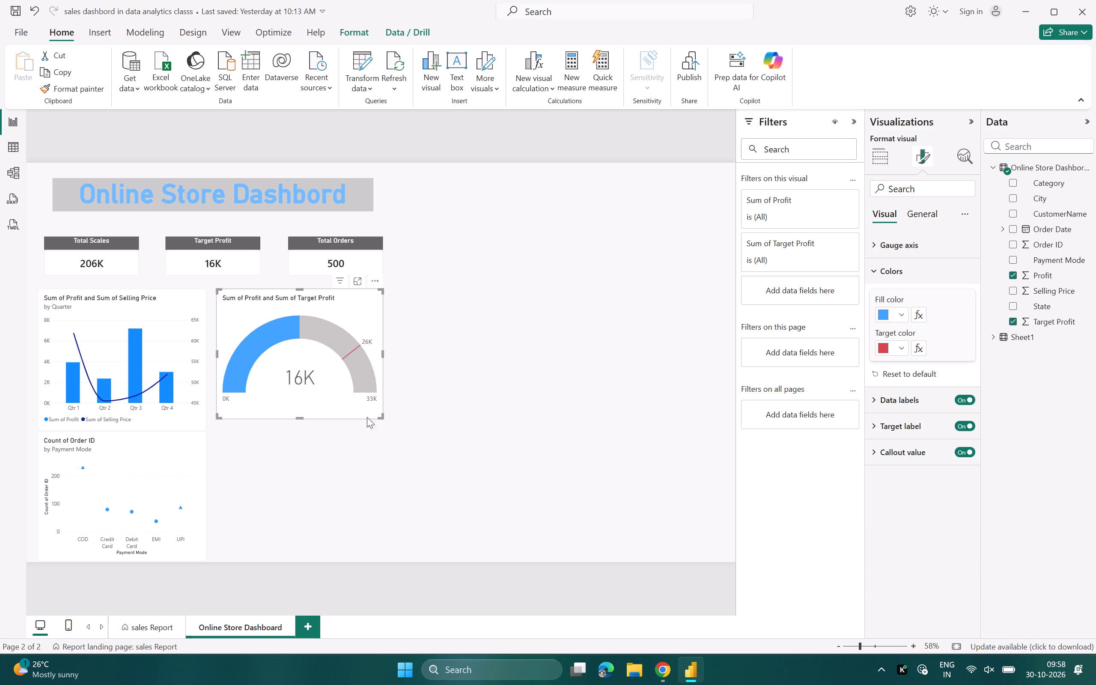
Open the gauge's general data format settings.
left_click(340, 409)
left_click(926, 212)
left_click(907, 328)
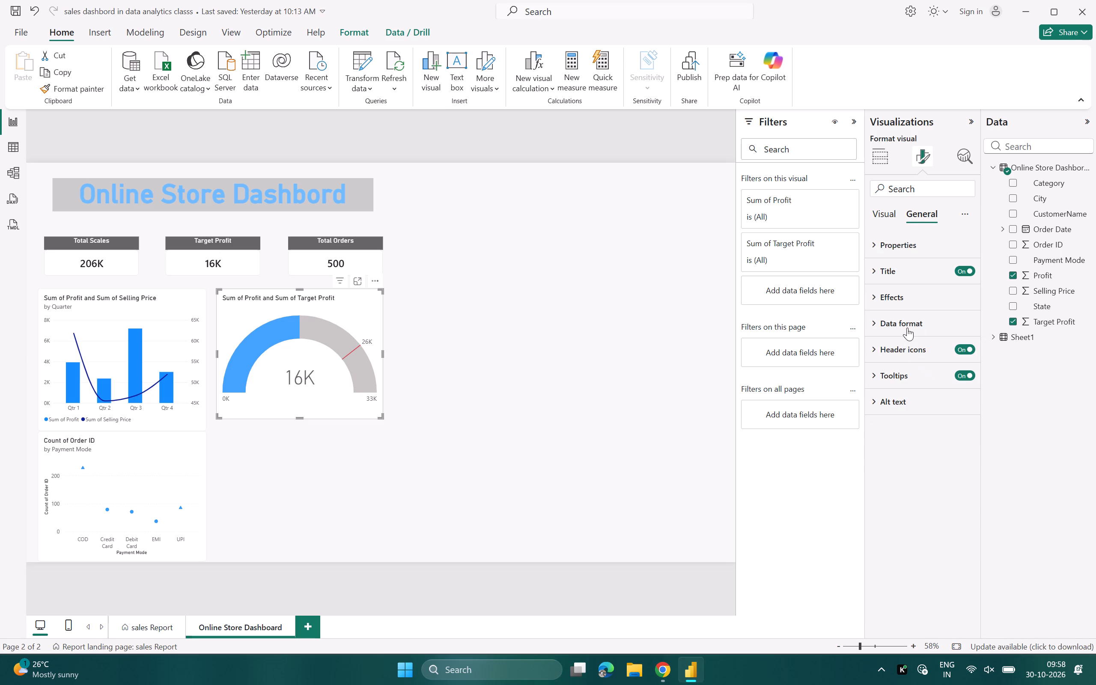
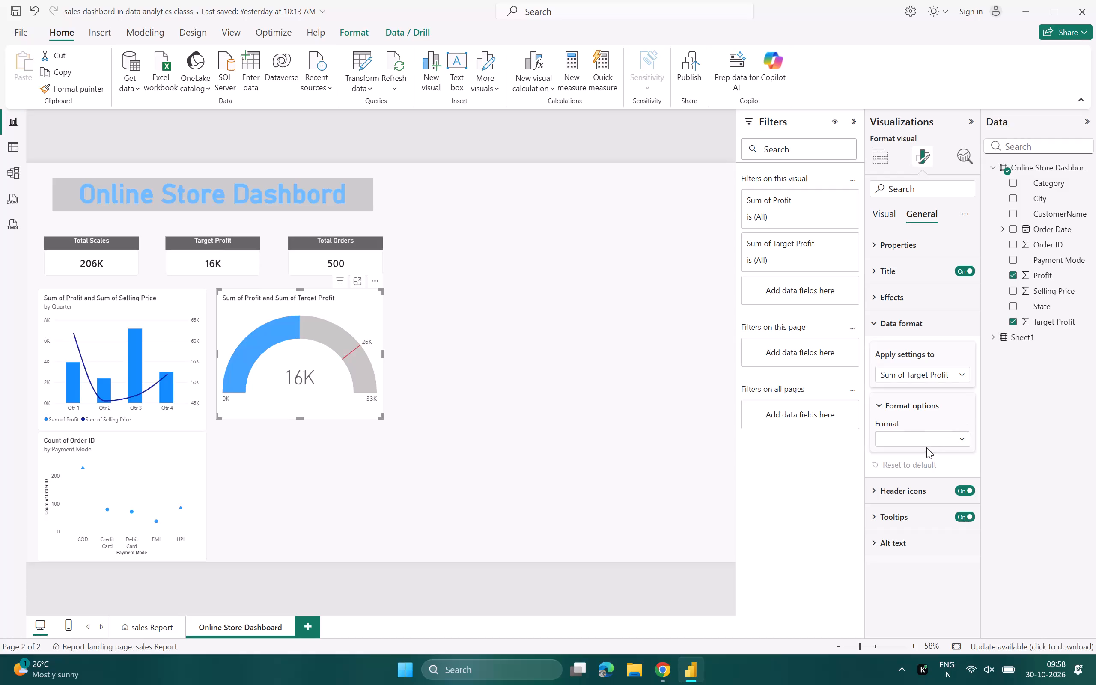
Look through the gauge's number format choices, effects, alt text, tooltip and header icon settings.
left_click_drag(924, 436, 920, 436)
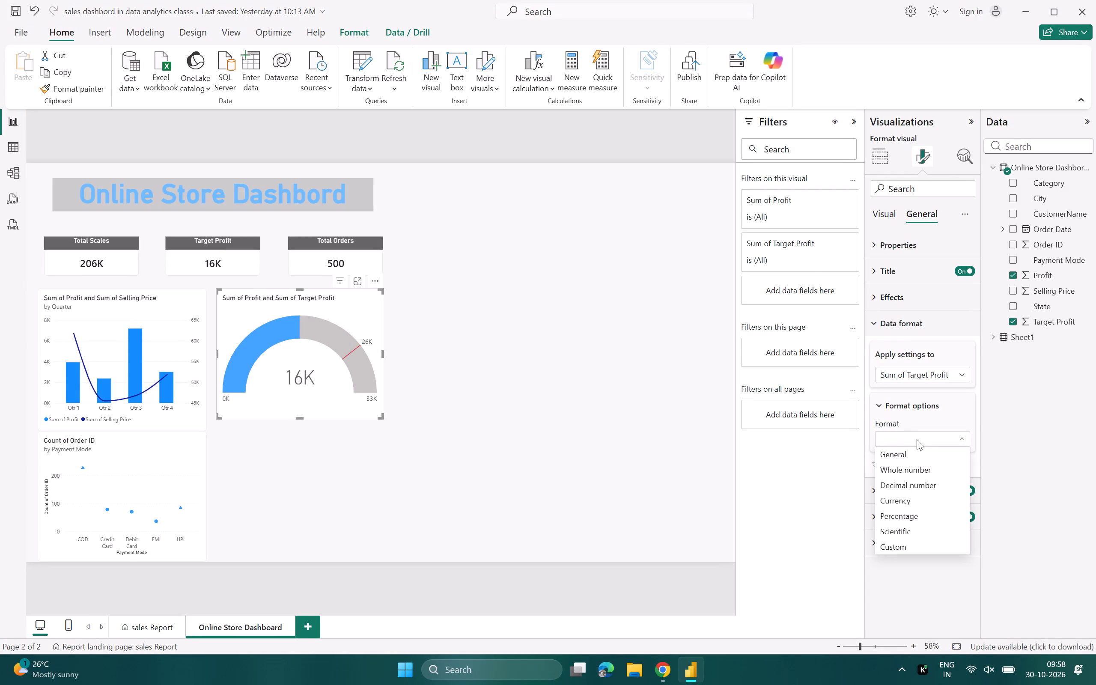
left_click(917, 439)
left_click(896, 323)
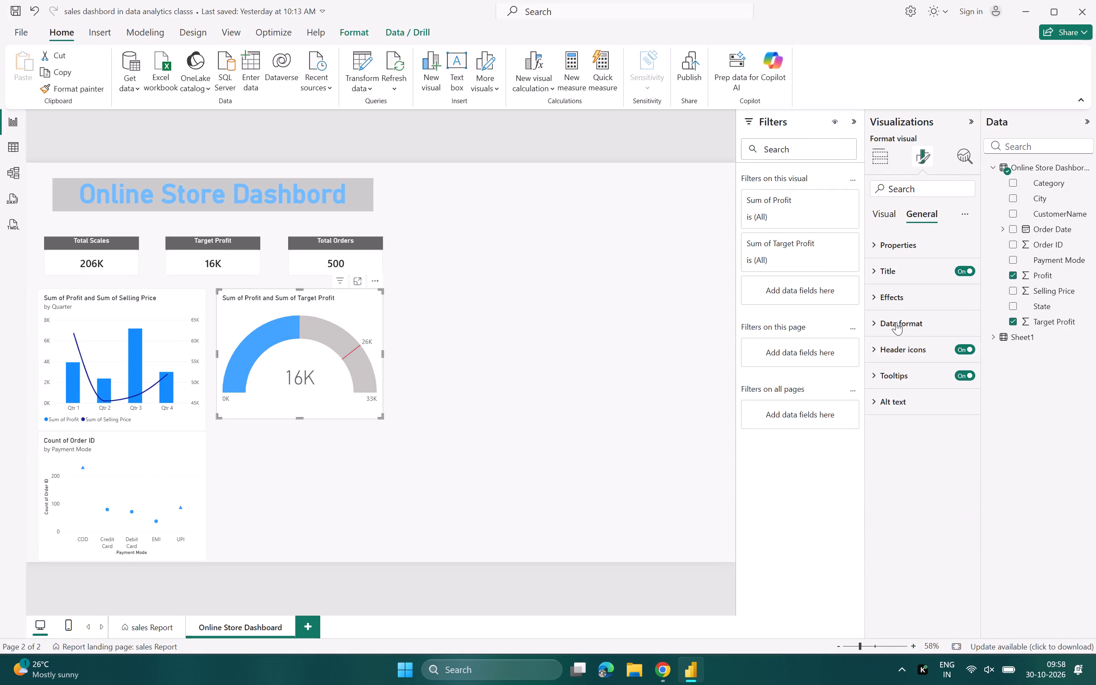
left_click(890, 301)
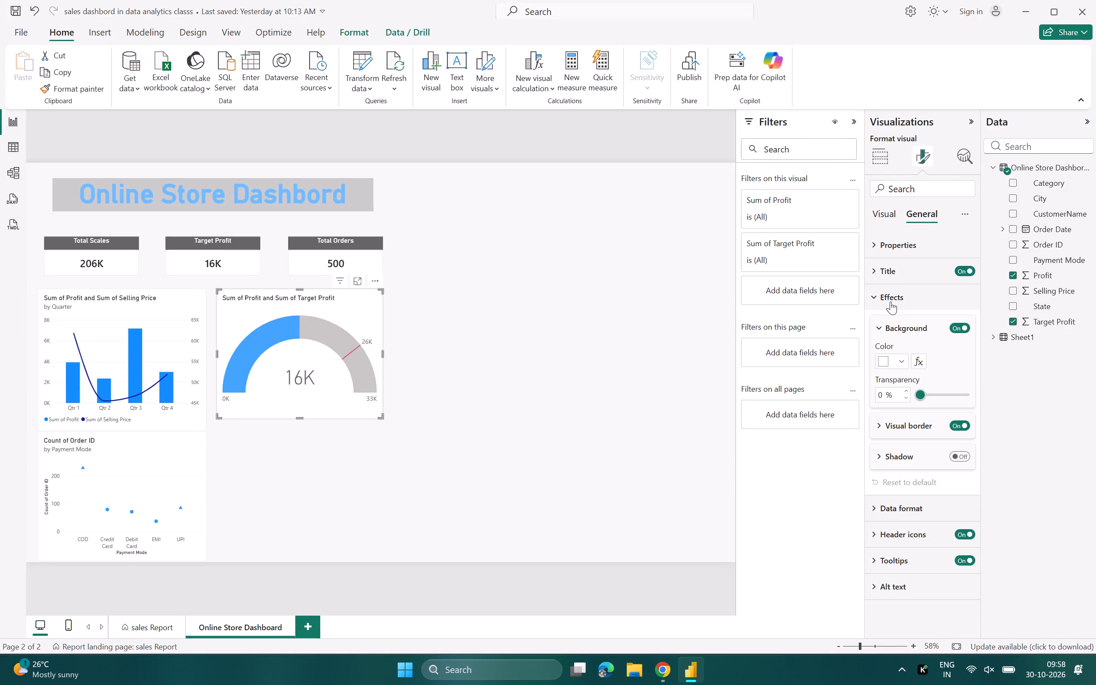
left_click(890, 301)
left_click(918, 399)
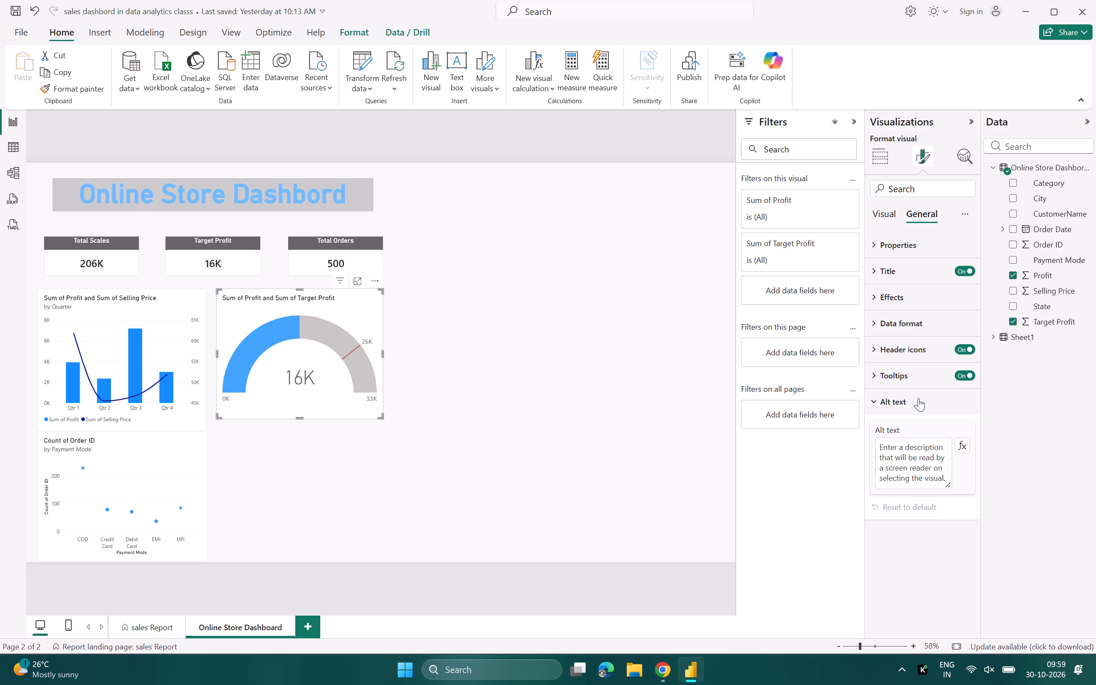
left_click(918, 398)
left_click(905, 368)
left_click(905, 371)
left_click(906, 357)
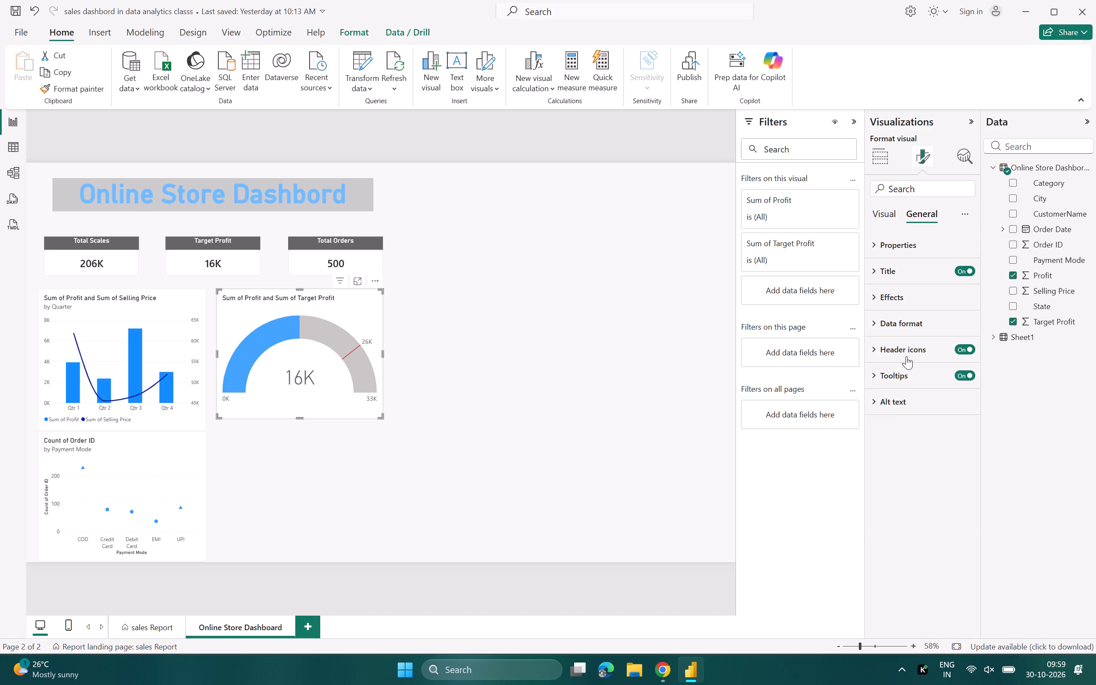
left_click(905, 355)
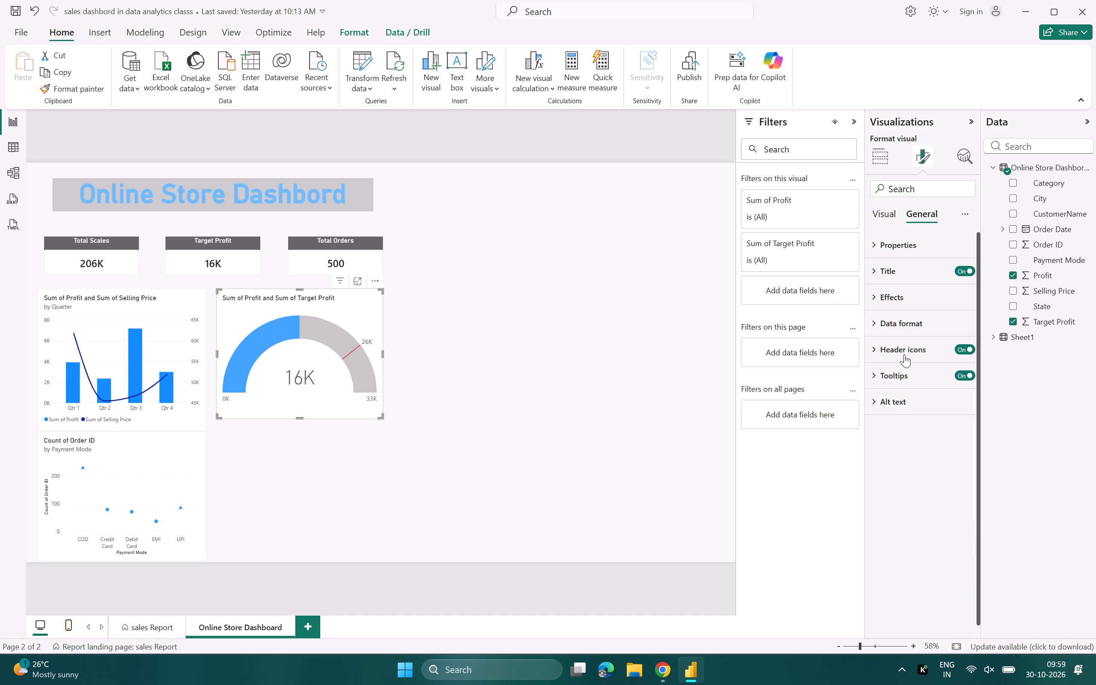
Set the gauge's visual border colour to light blue from the recent colours.
left_click(888, 288)
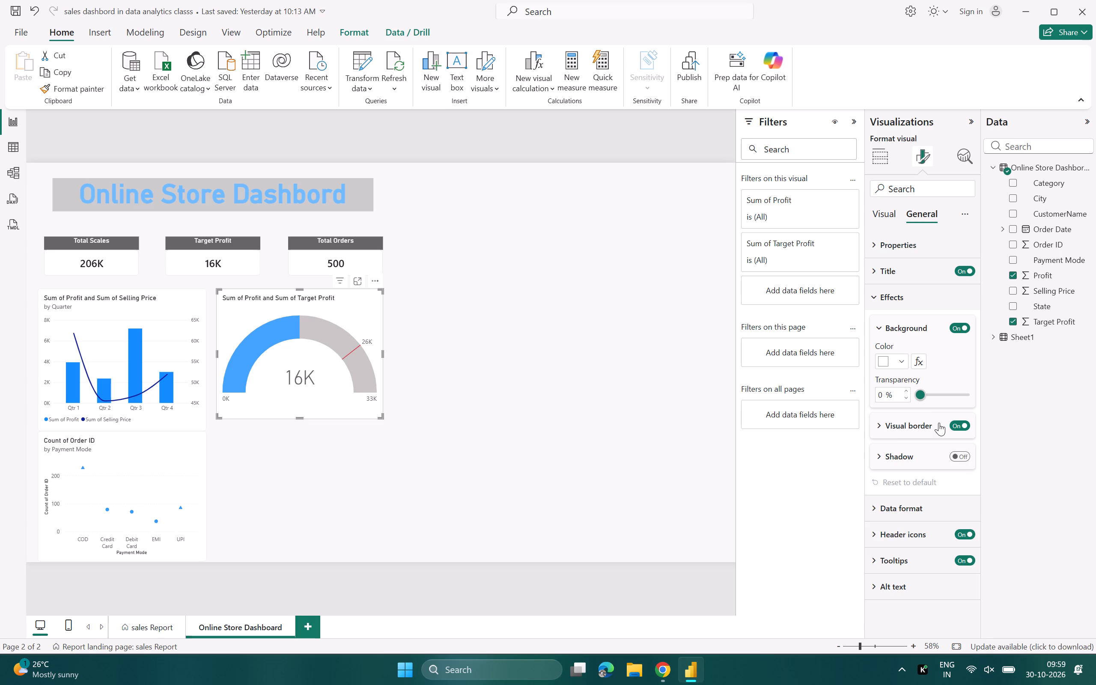
left_click(893, 427)
left_click(898, 462)
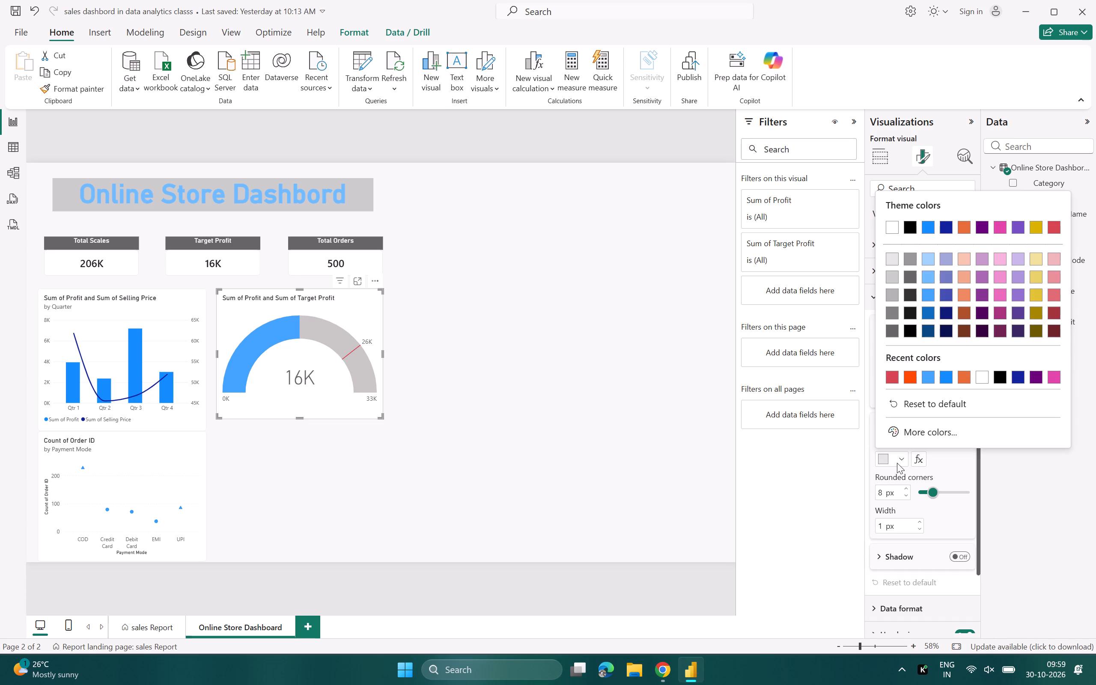
left_click(930, 375)
left_click(536, 406)
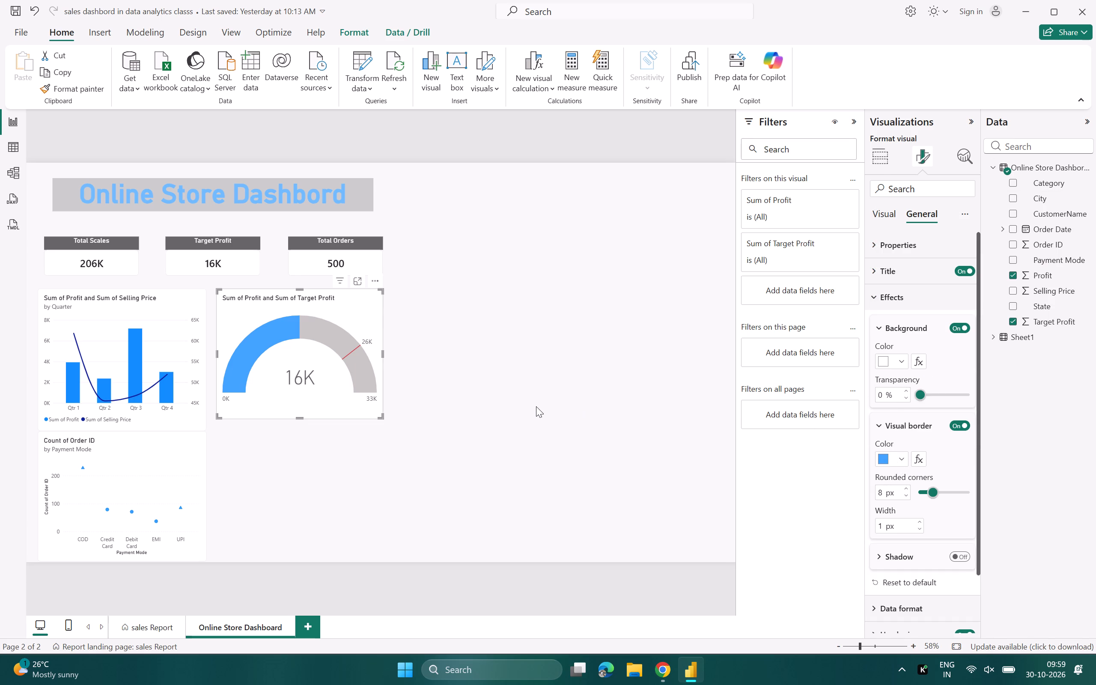
Move the gauge against the profit and selling price combo chart and resize it so their top edges align.
left_click_drag(339, 405, 320, 406)
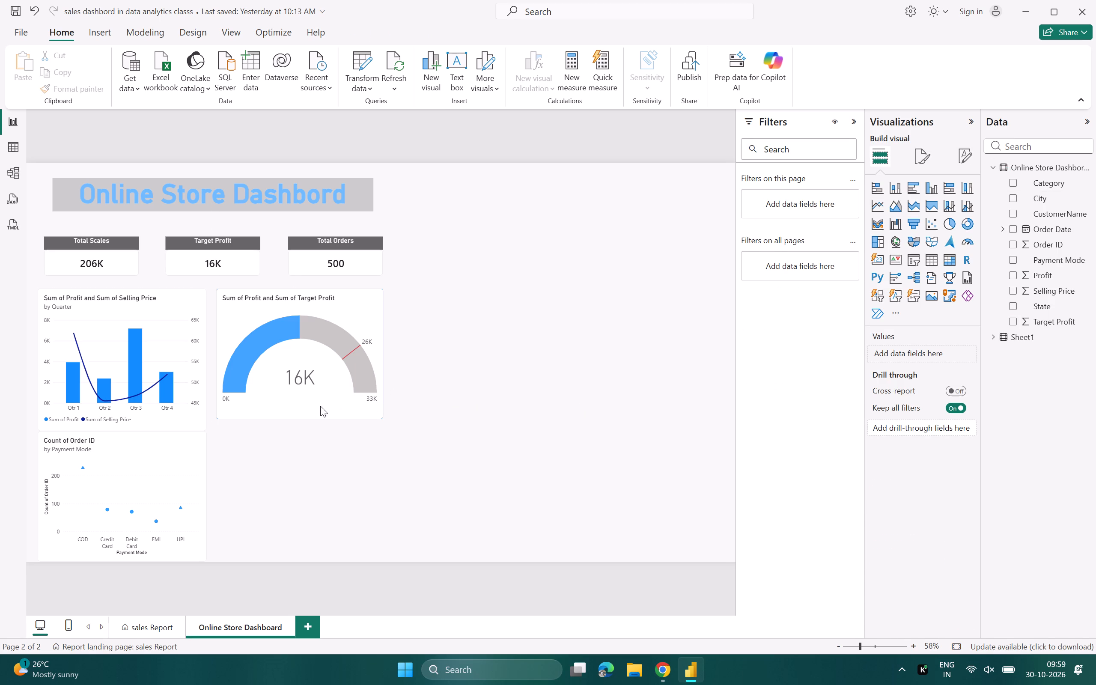
left_click_drag(320, 406, 330, 417)
left_click(374, 302)
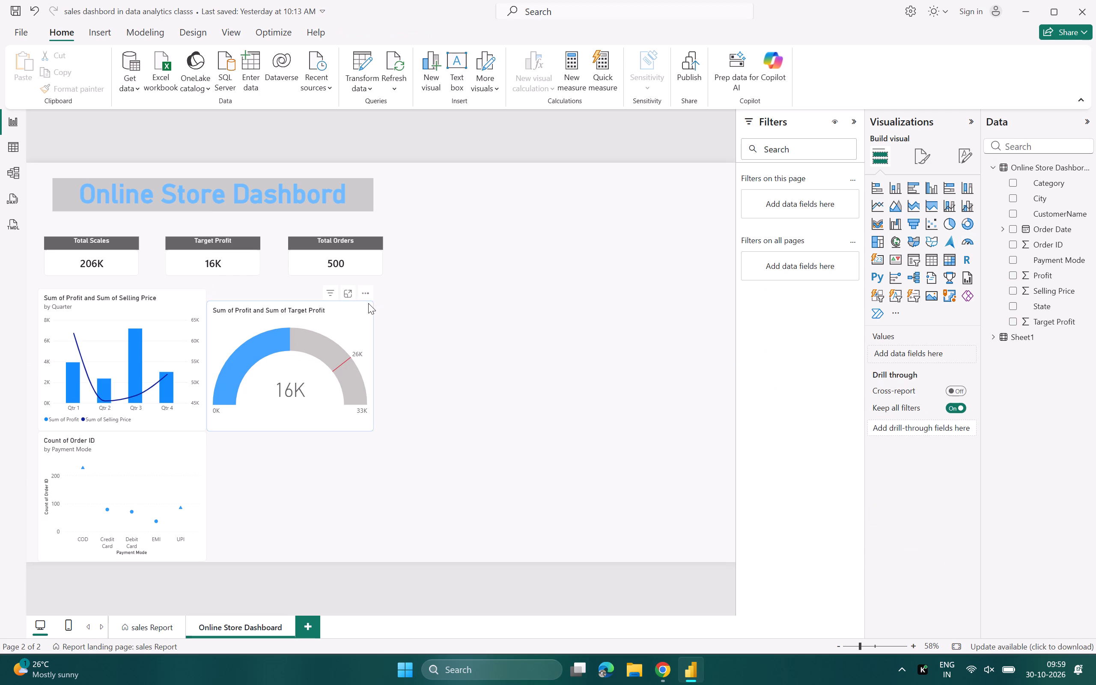
left_click(359, 311)
left_click_drag(372, 305, 376, 298)
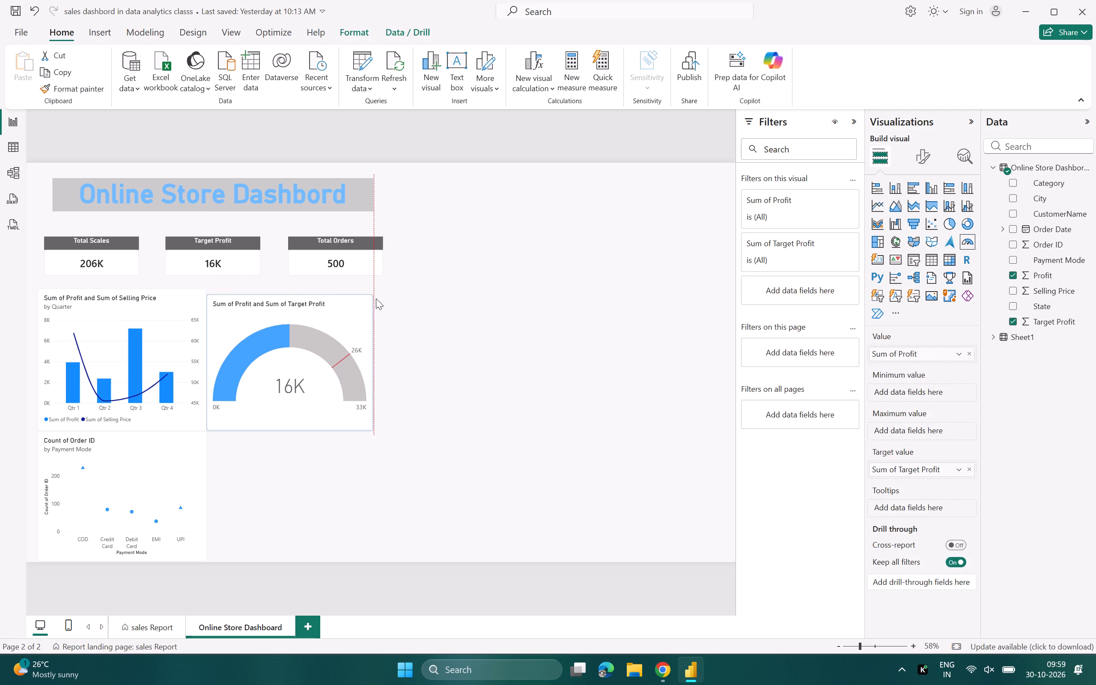
left_click_drag(376, 298, 377, 295)
left_click(479, 318)
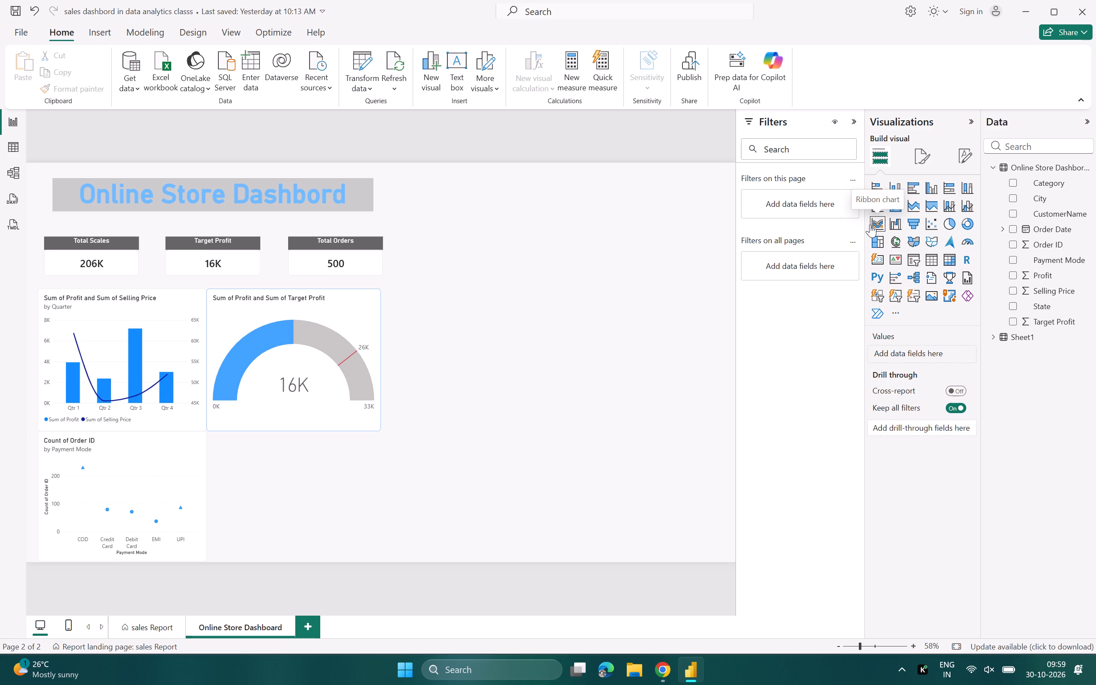
Add an empty waterfall chart and fit it directly below the gauge, beside the Count of Order ID chart.
left_click(897, 225)
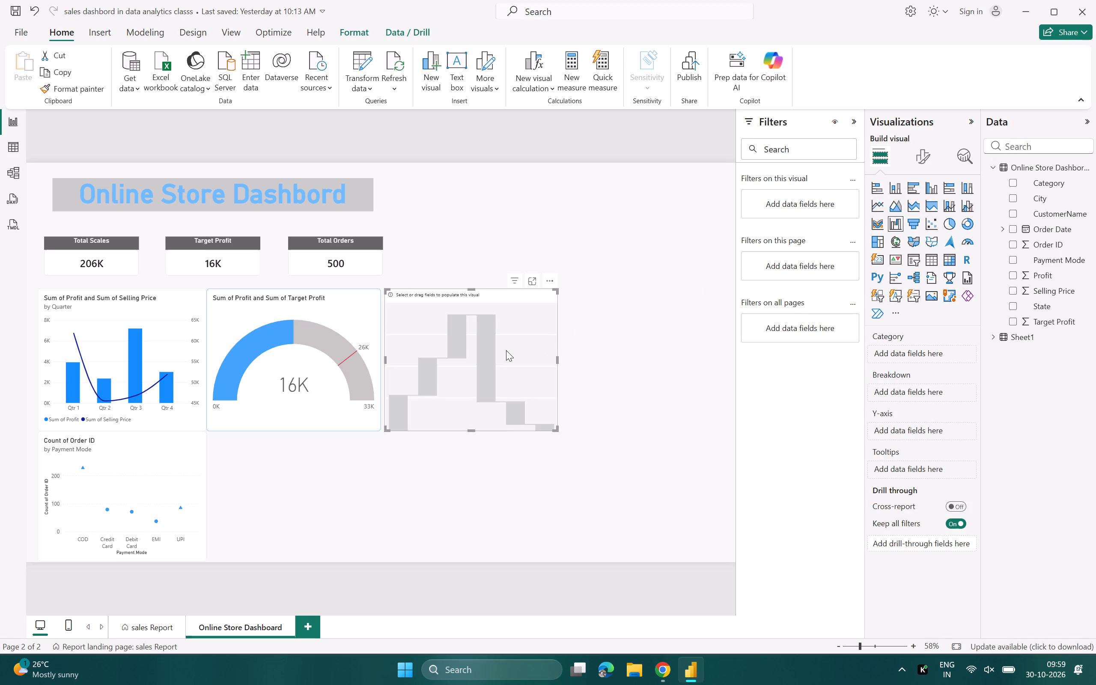
left_click_drag(489, 361, 482, 361)
left_click_drag(482, 362, 307, 516)
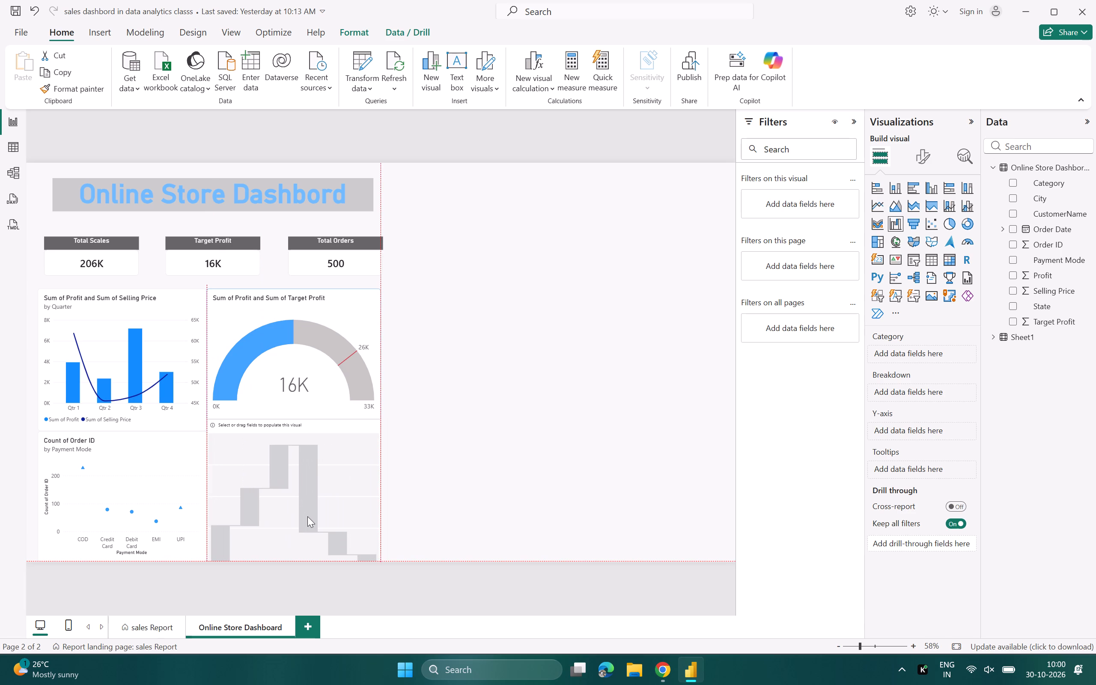
left_click_drag(307, 516, 307, 517)
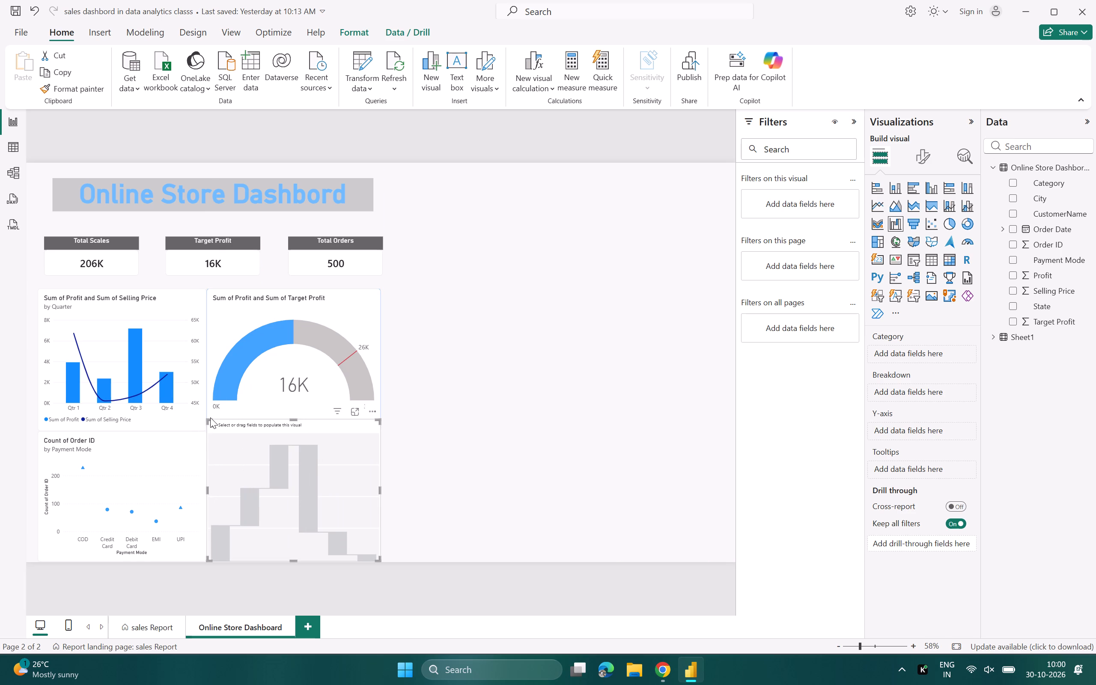
left_click_drag(209, 421, 211, 432)
left_click(479, 413)
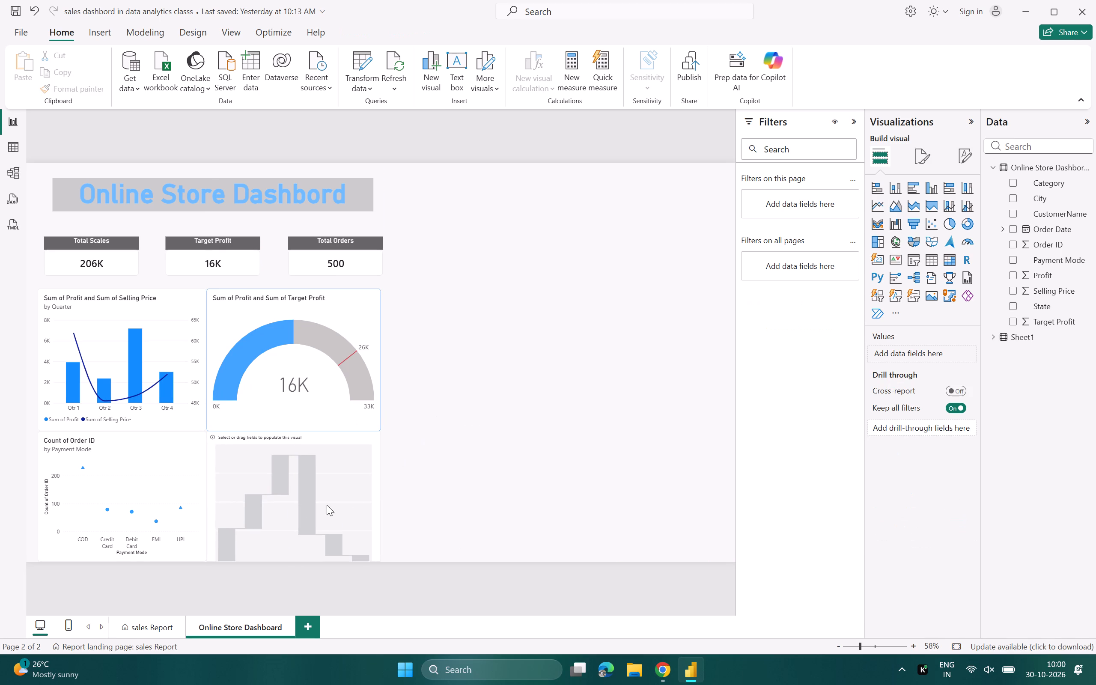
left_click(466, 559)
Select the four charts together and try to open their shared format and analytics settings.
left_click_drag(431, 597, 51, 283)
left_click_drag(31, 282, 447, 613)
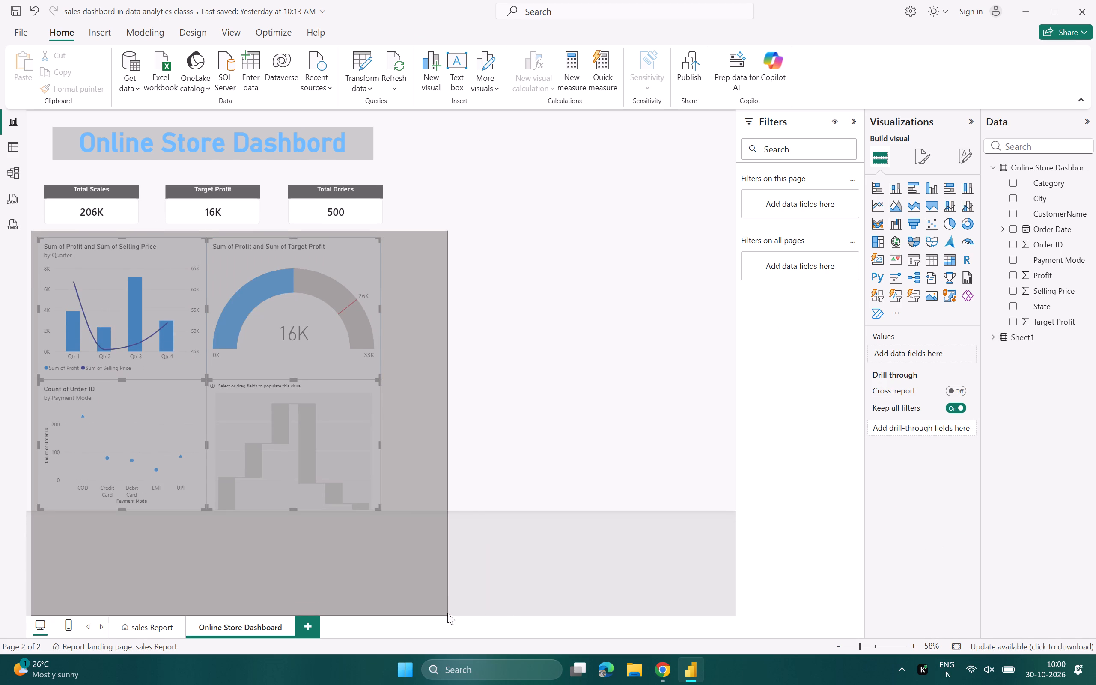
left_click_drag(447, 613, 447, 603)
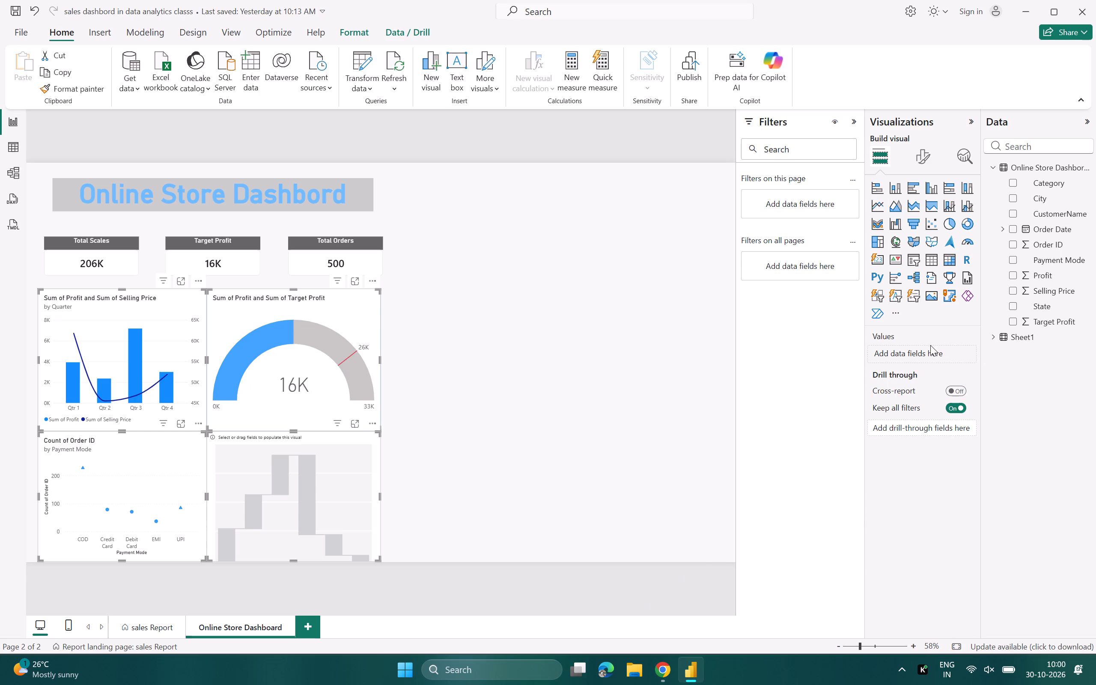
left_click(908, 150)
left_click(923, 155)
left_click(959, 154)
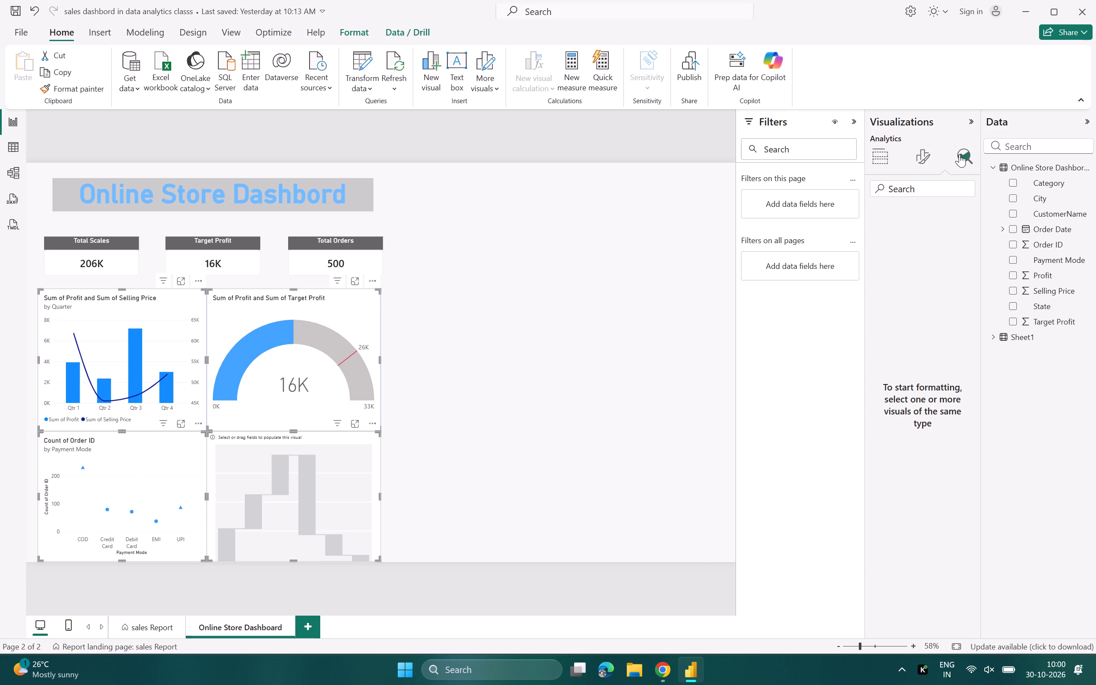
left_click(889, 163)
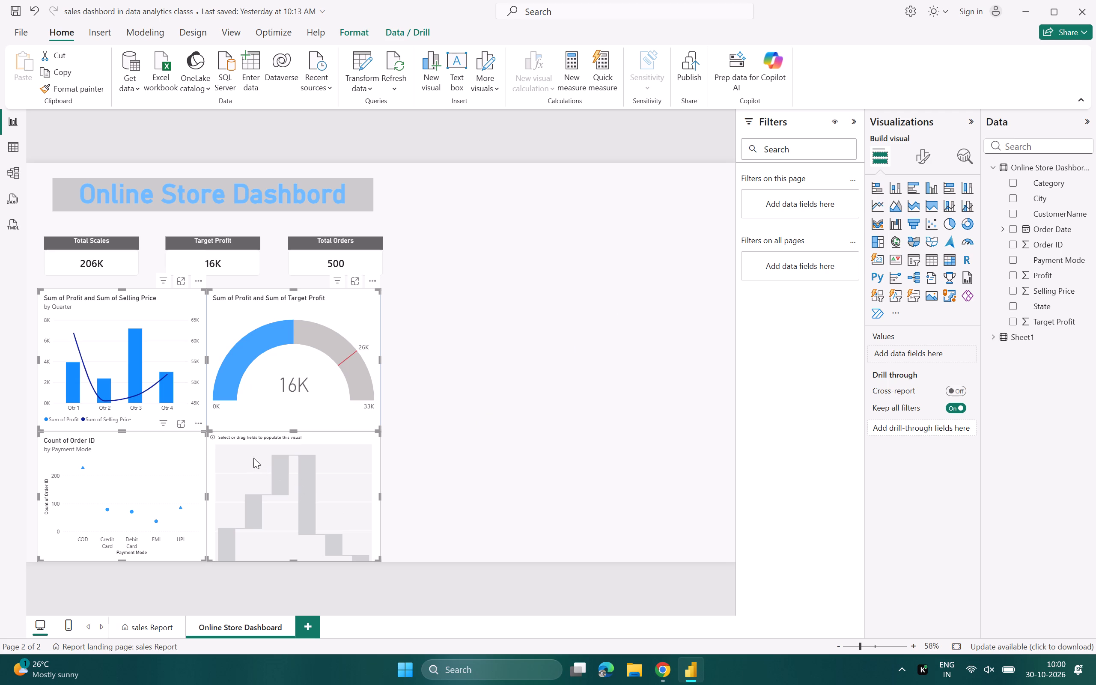
Shrink the gauge from its lower-left corner and the waterfall chart from its left side to leave narrow gaps between charts.
left_click(209, 426)
left_click_drag(209, 429, 209, 429)
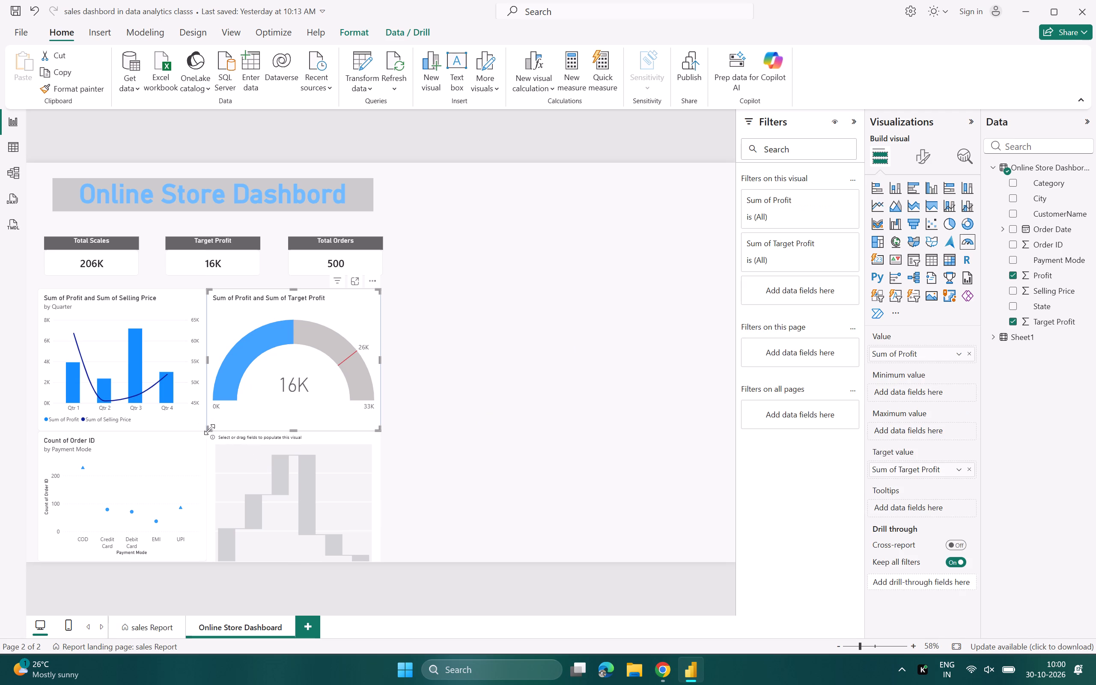
left_click_drag(209, 429, 215, 426)
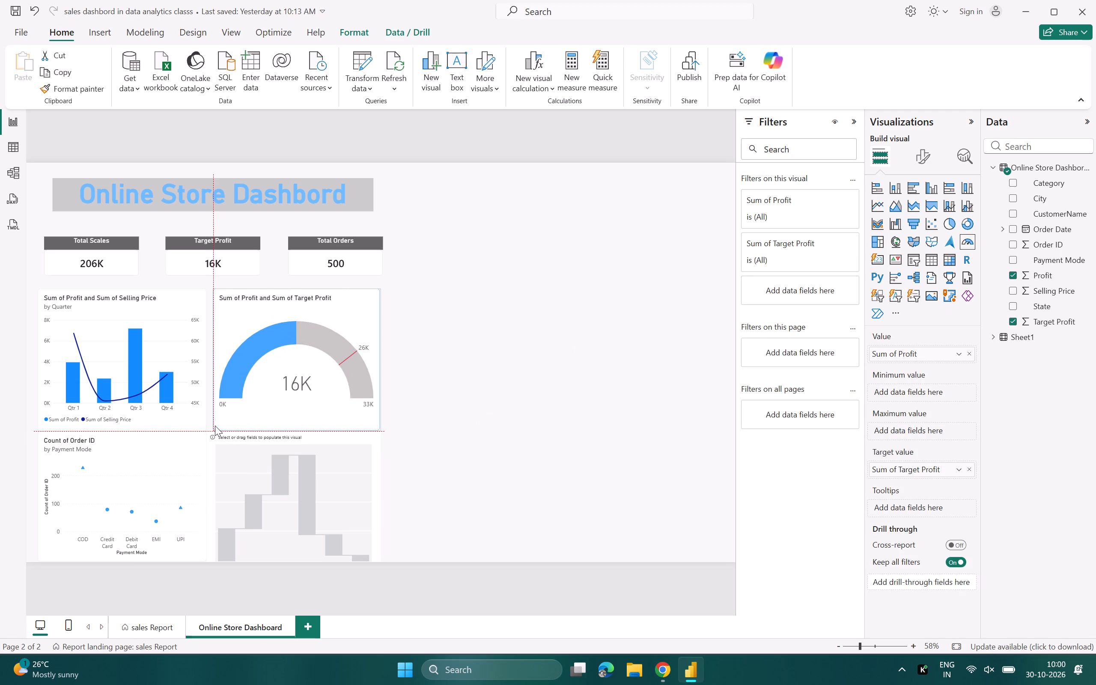
left_click_drag(215, 426, 214, 423)
left_click(217, 448)
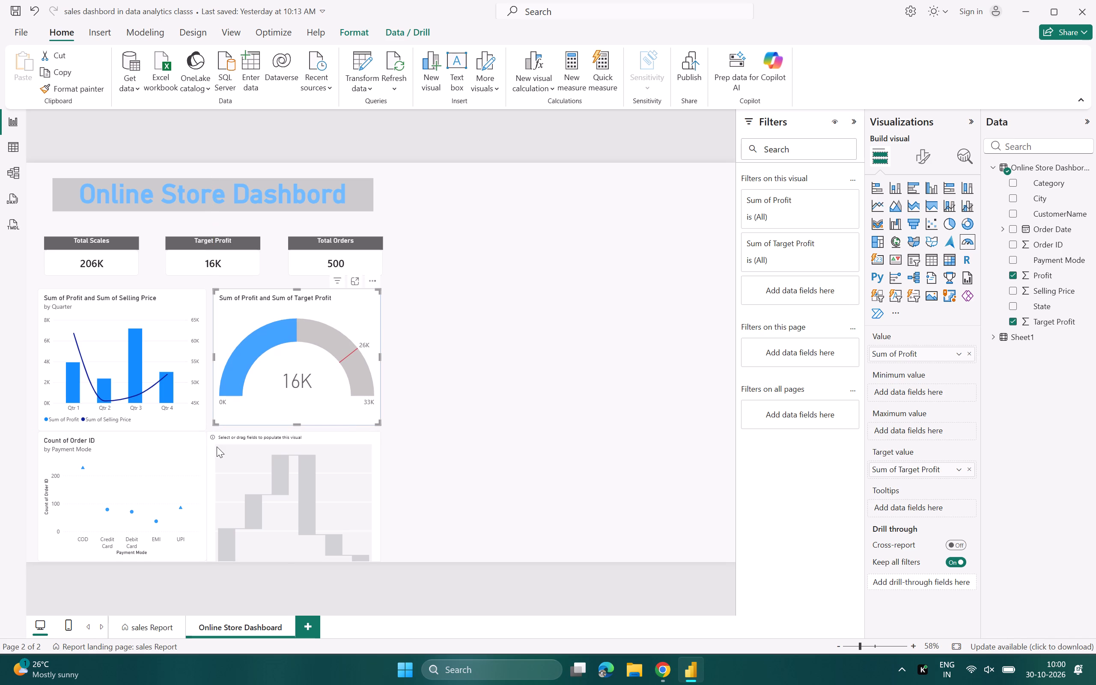
left_click_drag(208, 432, 216, 432)
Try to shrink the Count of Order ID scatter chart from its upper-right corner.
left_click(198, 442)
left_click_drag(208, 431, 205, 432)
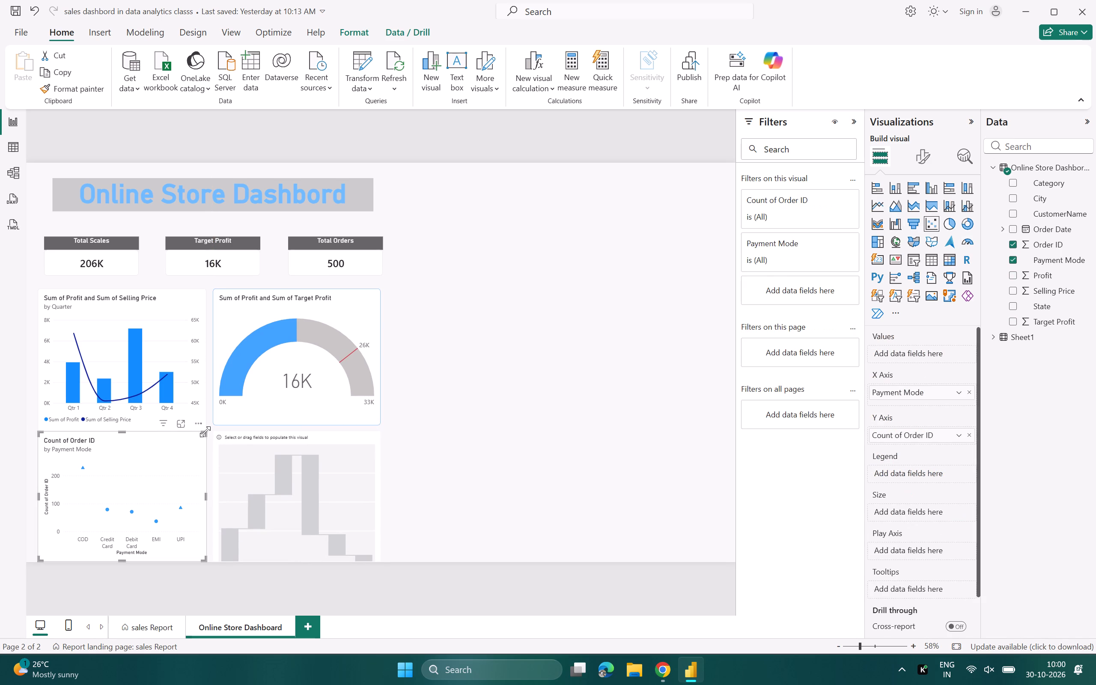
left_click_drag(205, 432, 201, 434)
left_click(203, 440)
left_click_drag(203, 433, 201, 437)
Shrink the profit and selling price combo chart from its lower-right corner, aligning its bottom edge with the gauge's.
left_click(196, 419)
left_click(199, 407)
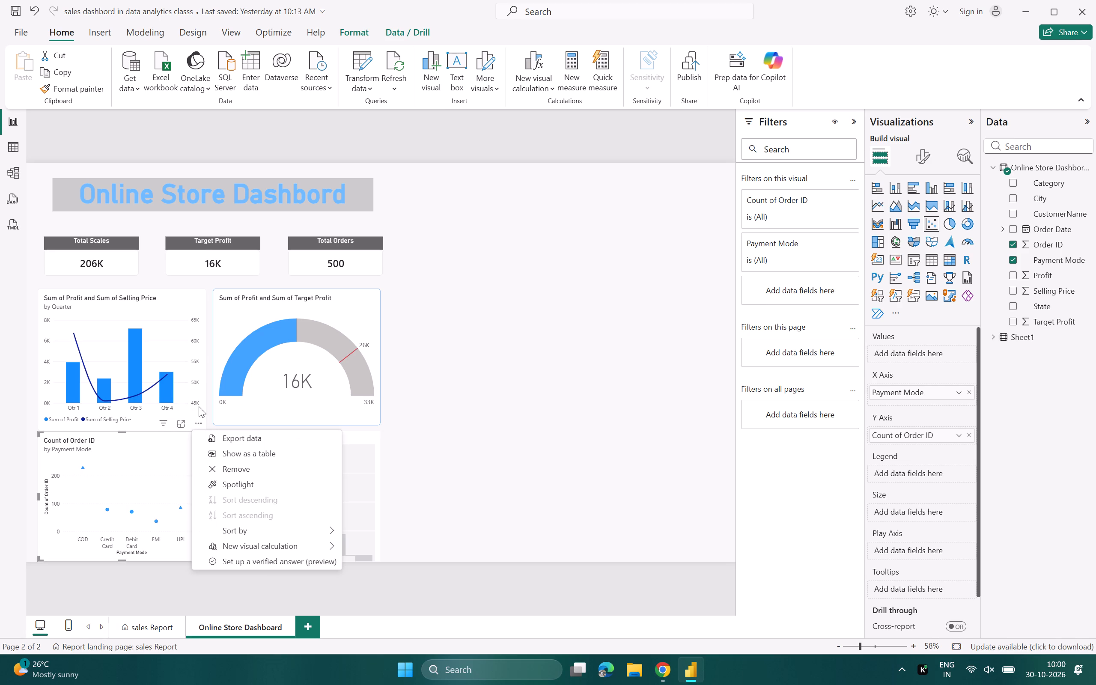
left_click_drag(206, 429, 200, 424)
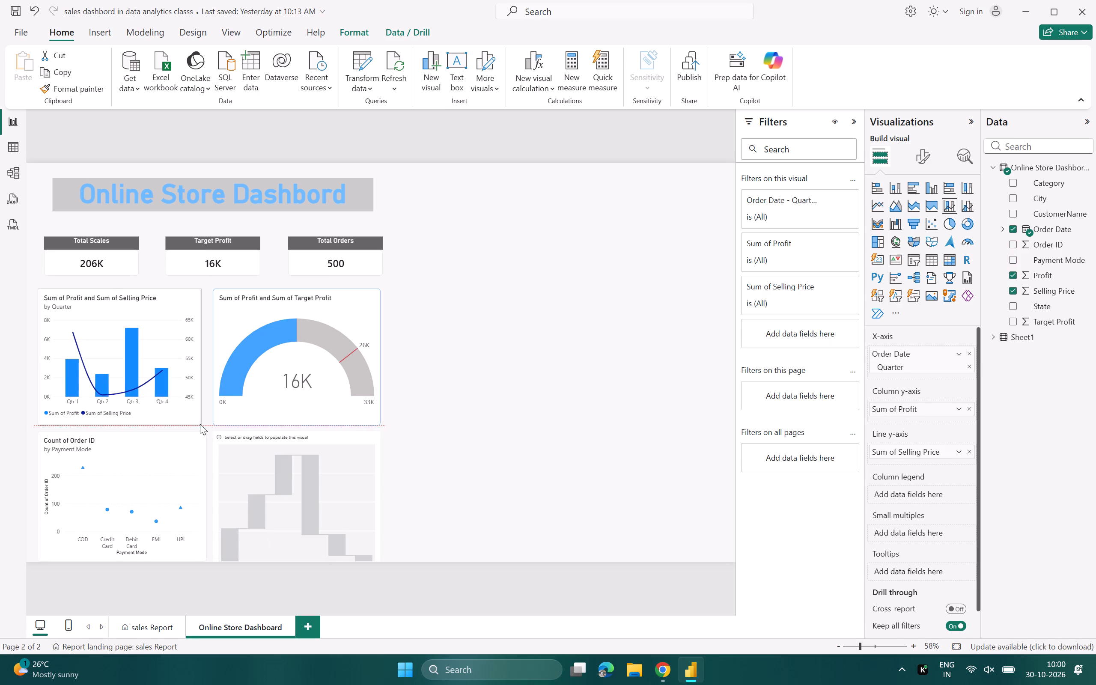
left_click_drag(200, 424, 200, 423)
left_click(389, 415)
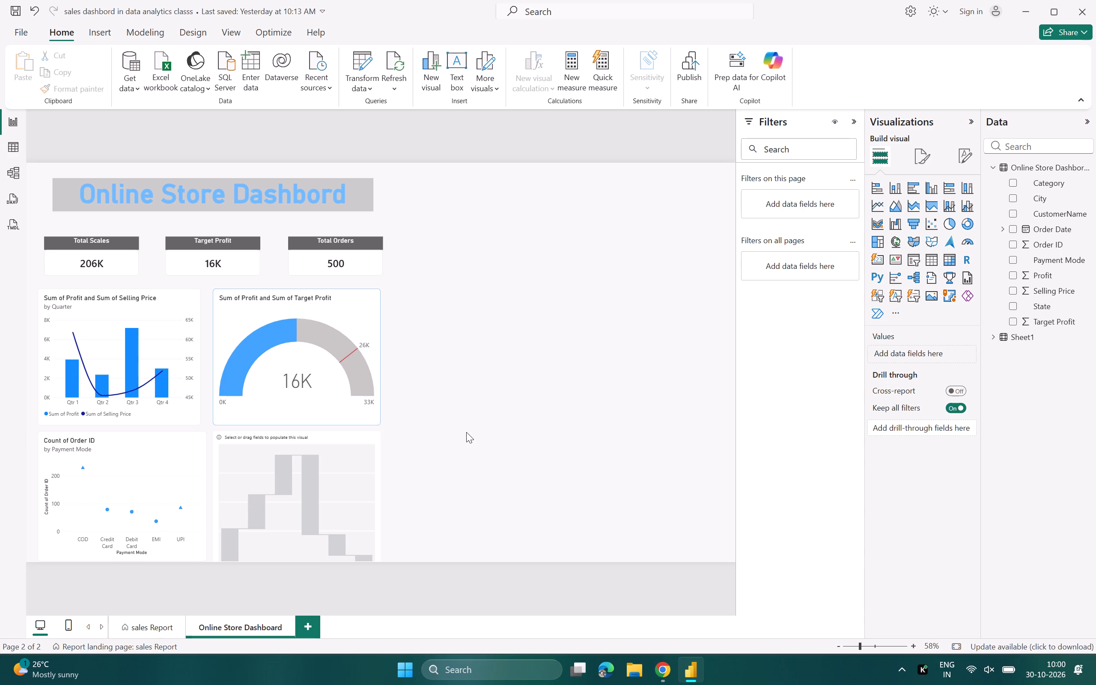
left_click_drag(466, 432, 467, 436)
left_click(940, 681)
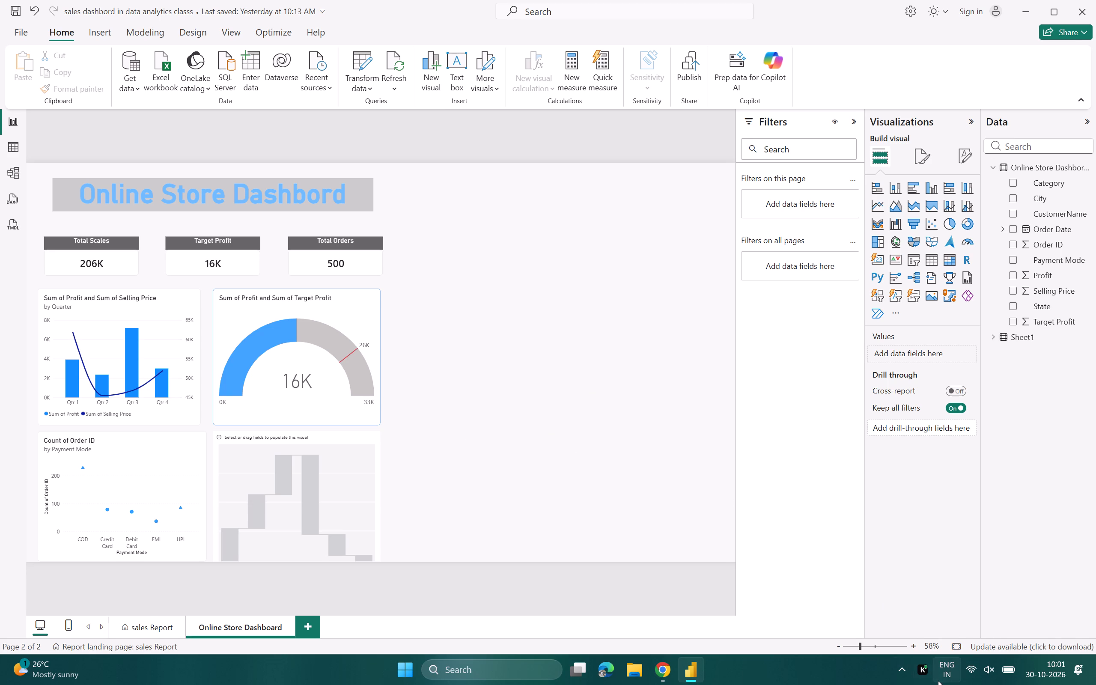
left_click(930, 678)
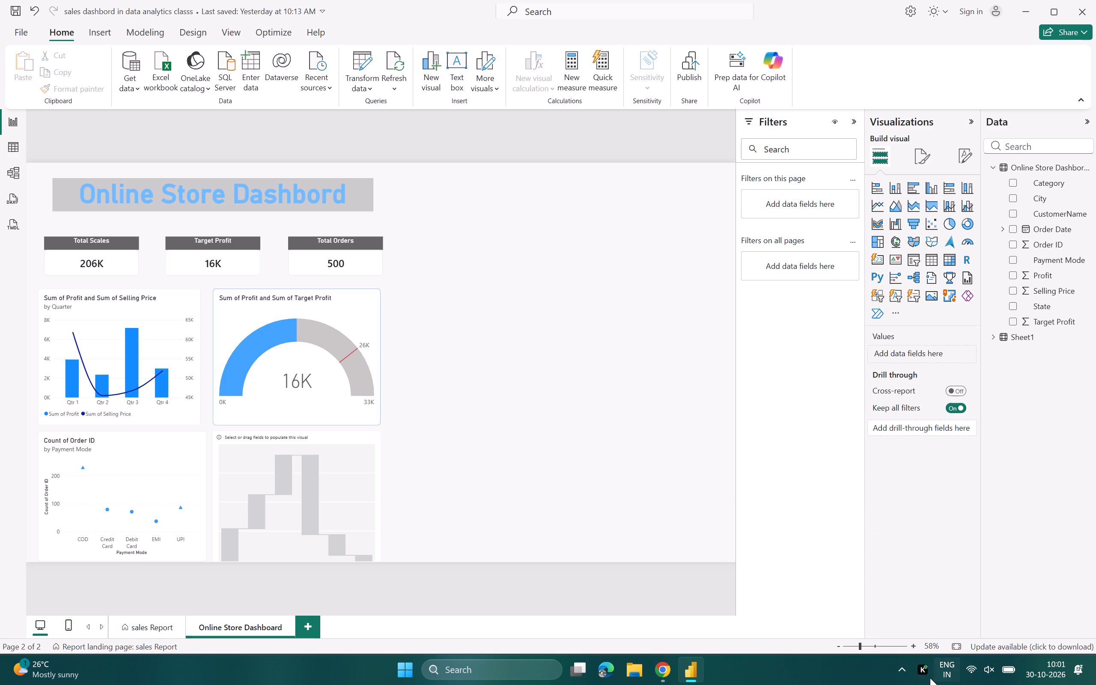
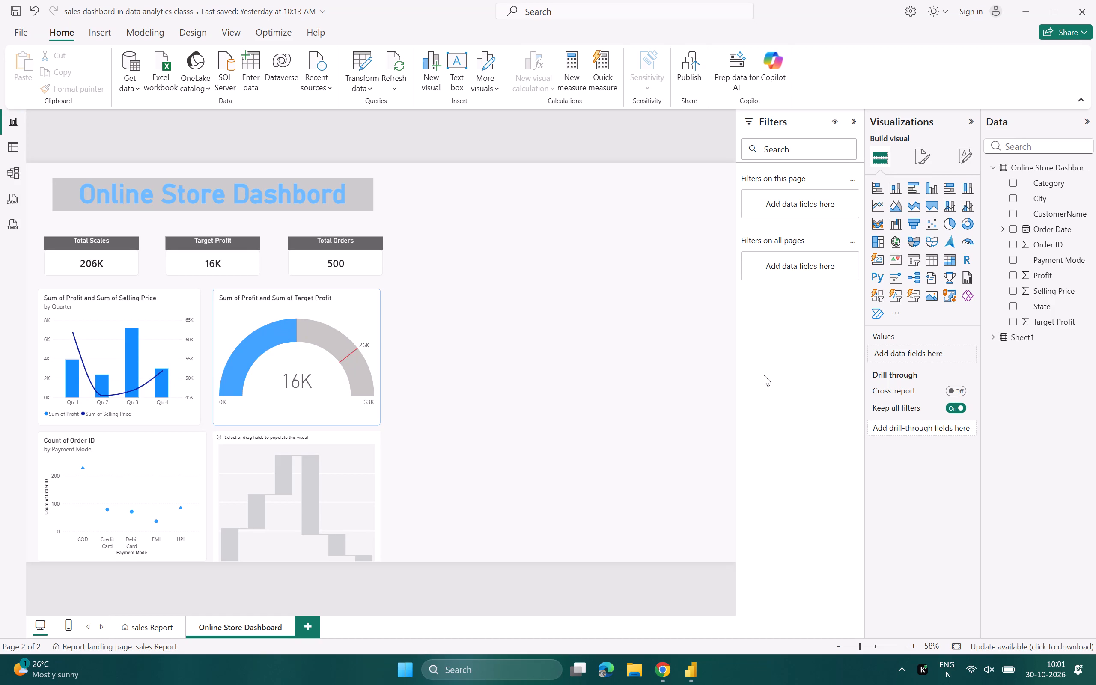
Populate the empty waterfall chart with the Order Date hierarchy as its category and Profit on its Y-axis.
left_click(280, 516)
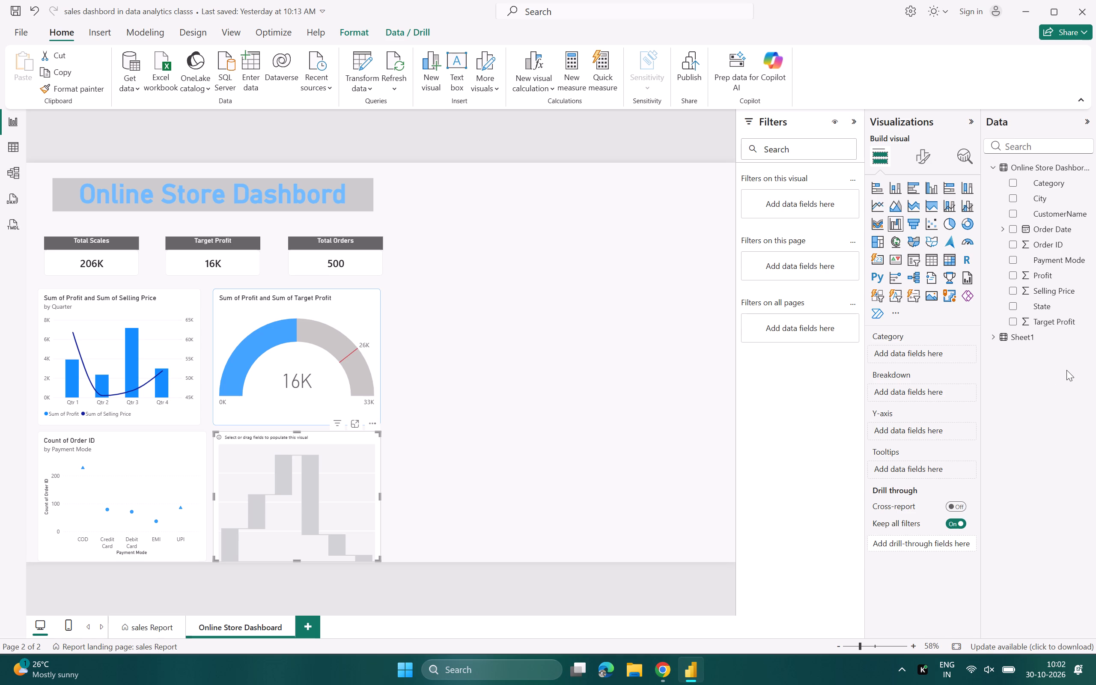
left_click(1002, 229)
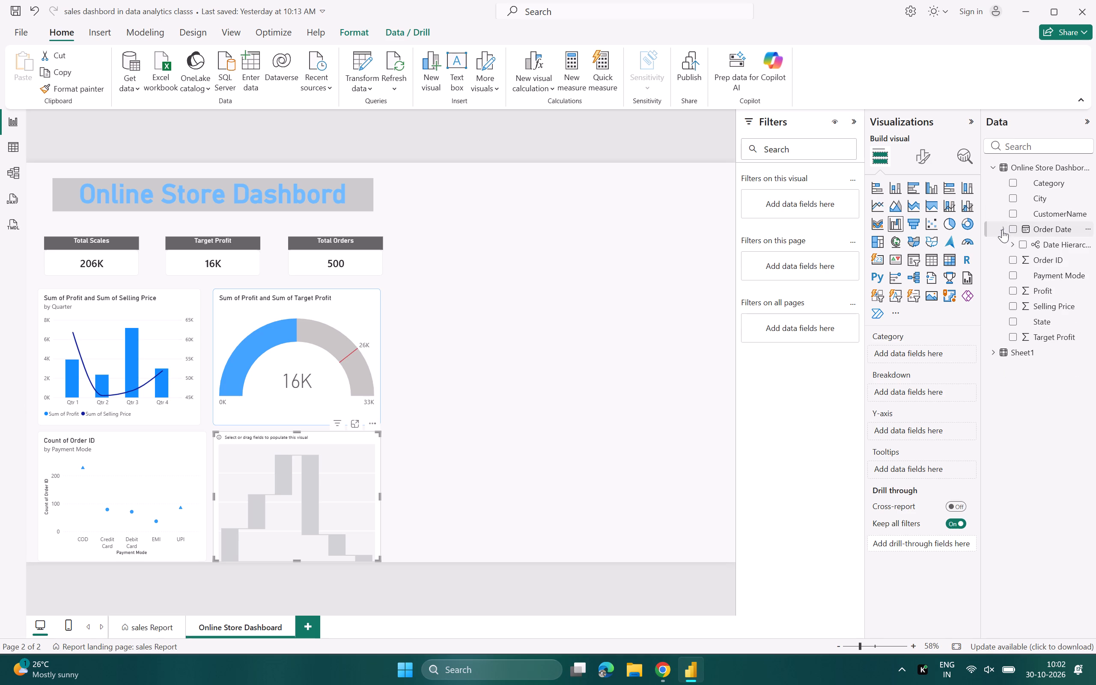
left_click(1027, 241)
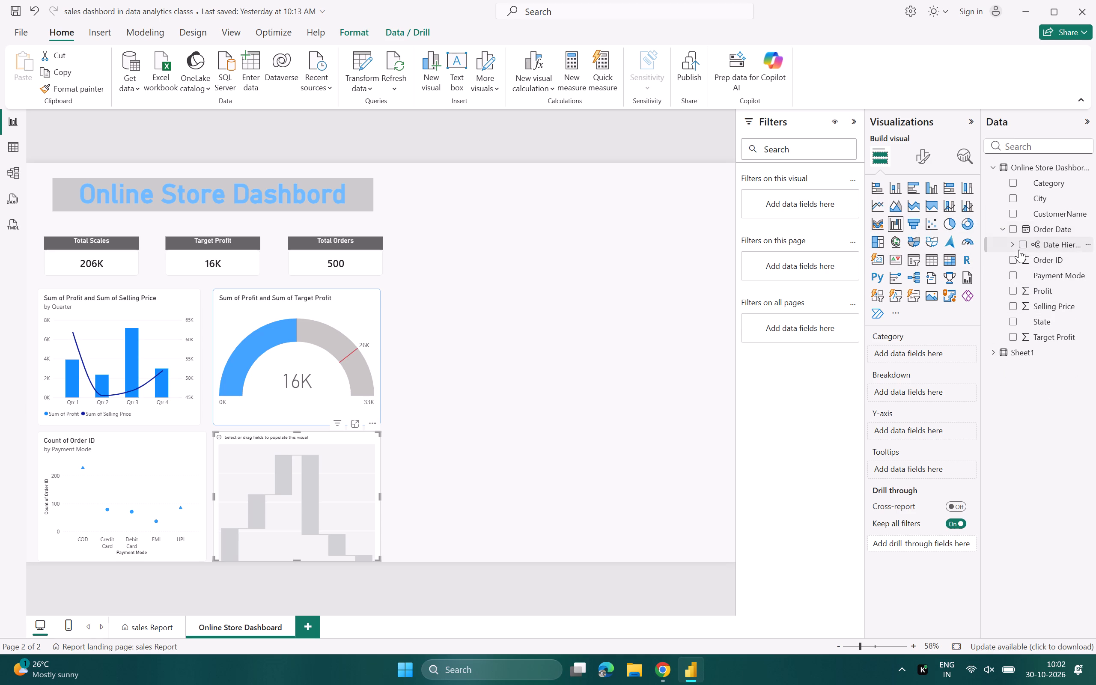
left_click(1022, 246)
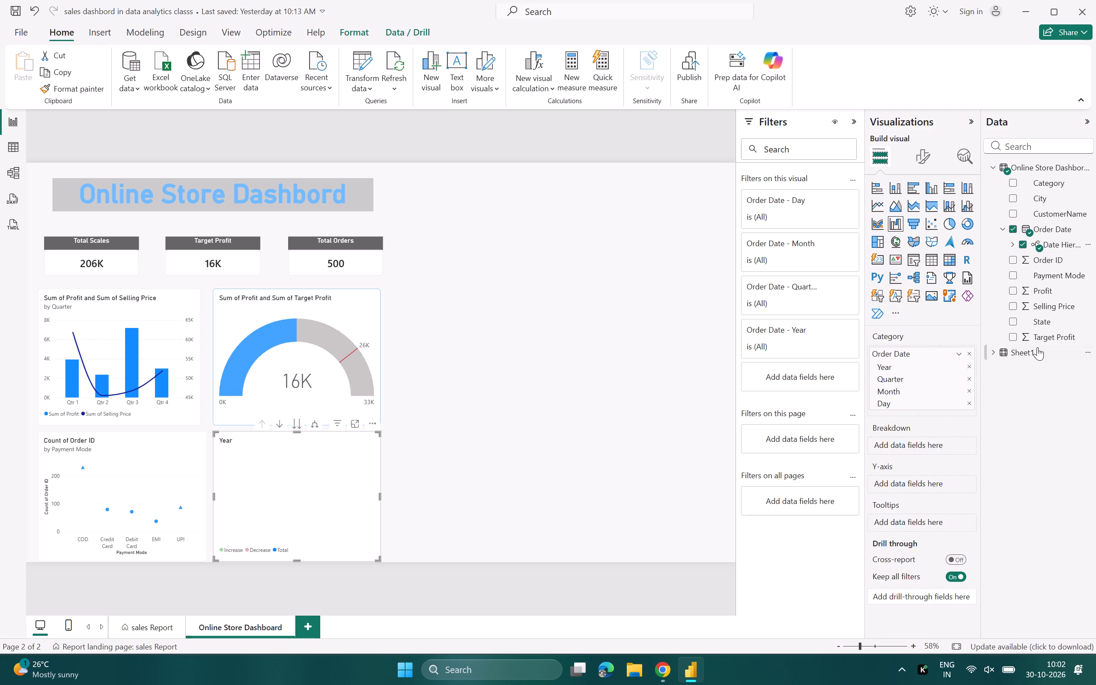
left_click(1013, 336)
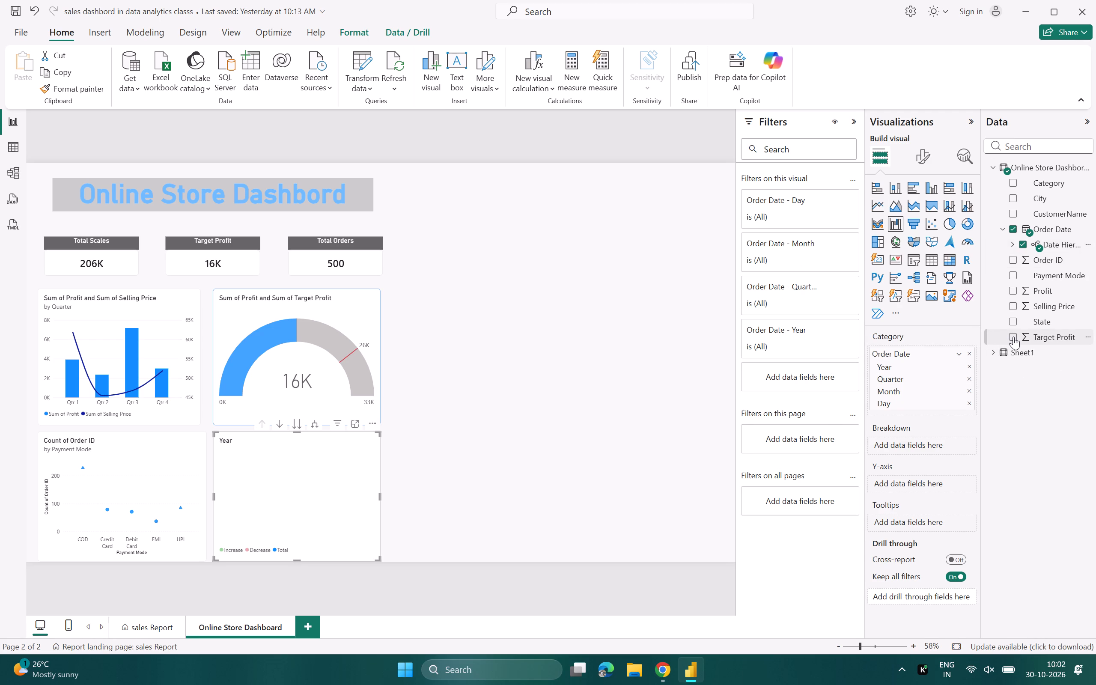
left_click(1013, 337)
left_click(1016, 326)
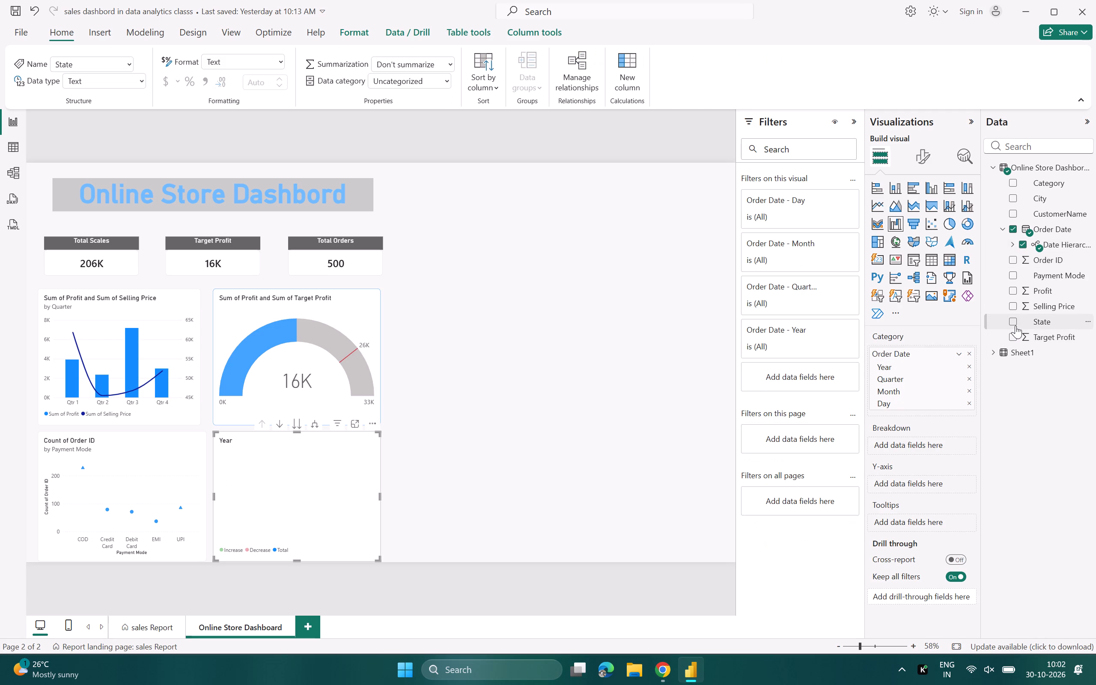
left_click(1010, 322)
left_click(1010, 322)
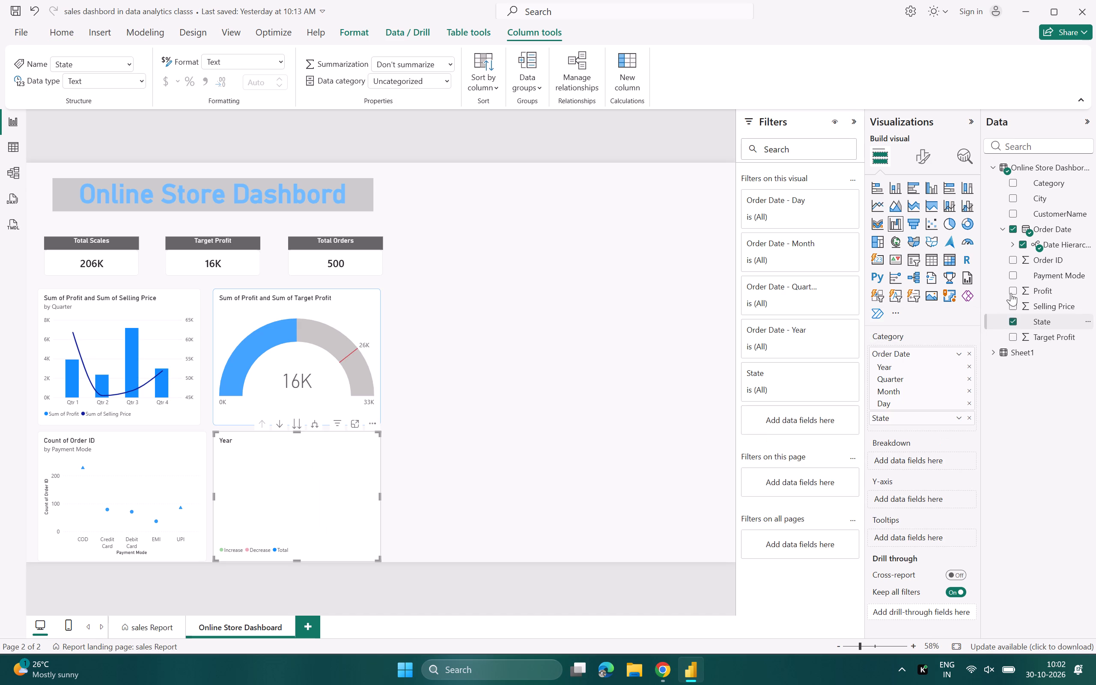
left_click(1011, 291)
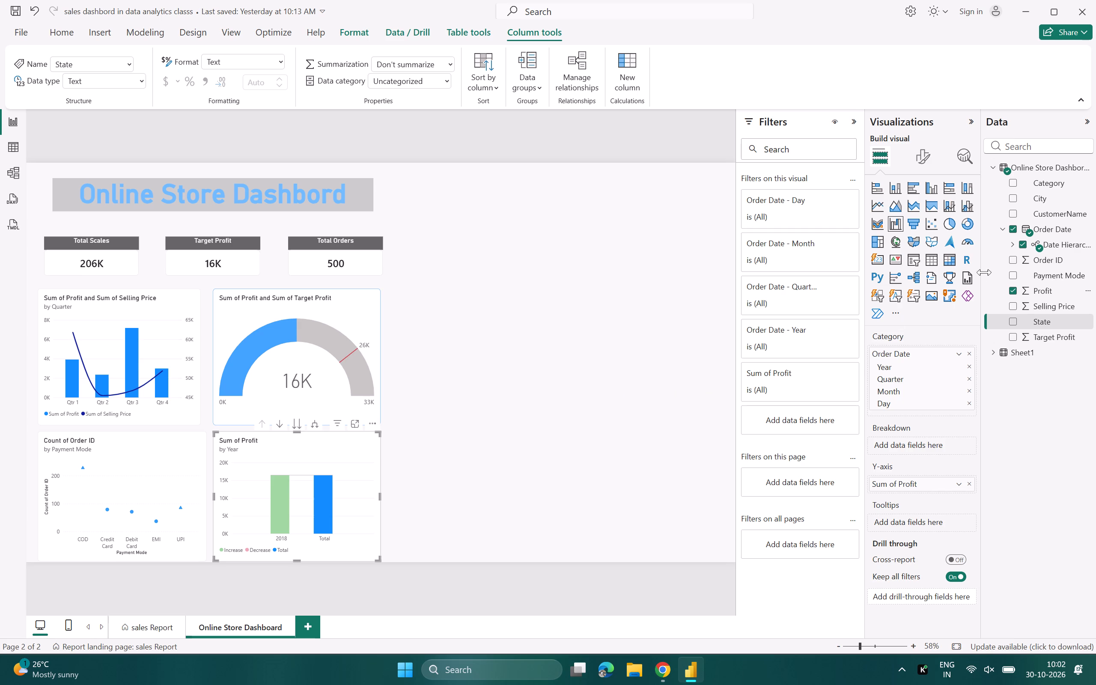
Remove Year, Quarter and Day from the waterfall chart's Order Date category, keeping only Month.
left_click(1048, 408)
left_click(1013, 243)
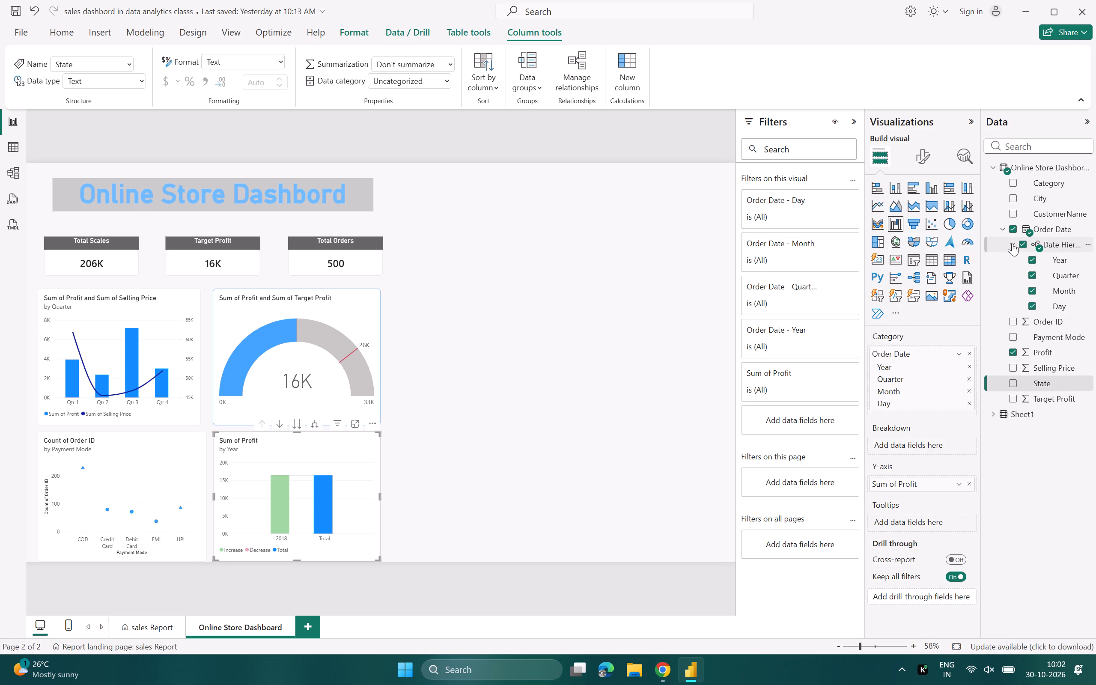
left_click(1012, 243)
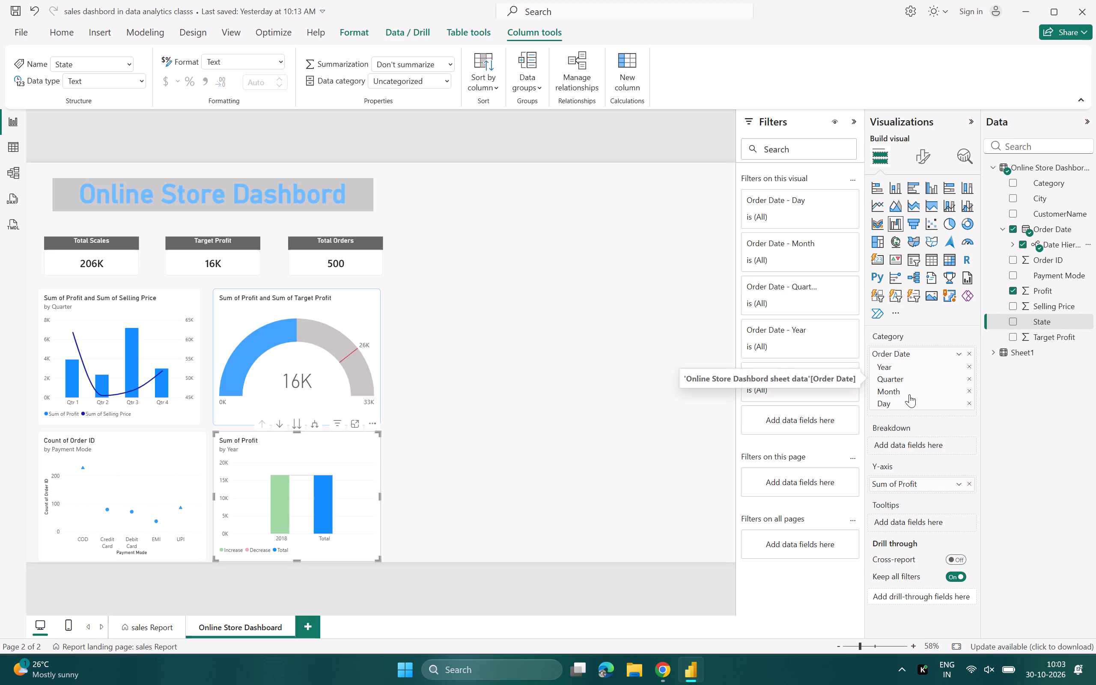
left_click_drag(910, 392, 910, 396)
left_click(968, 365)
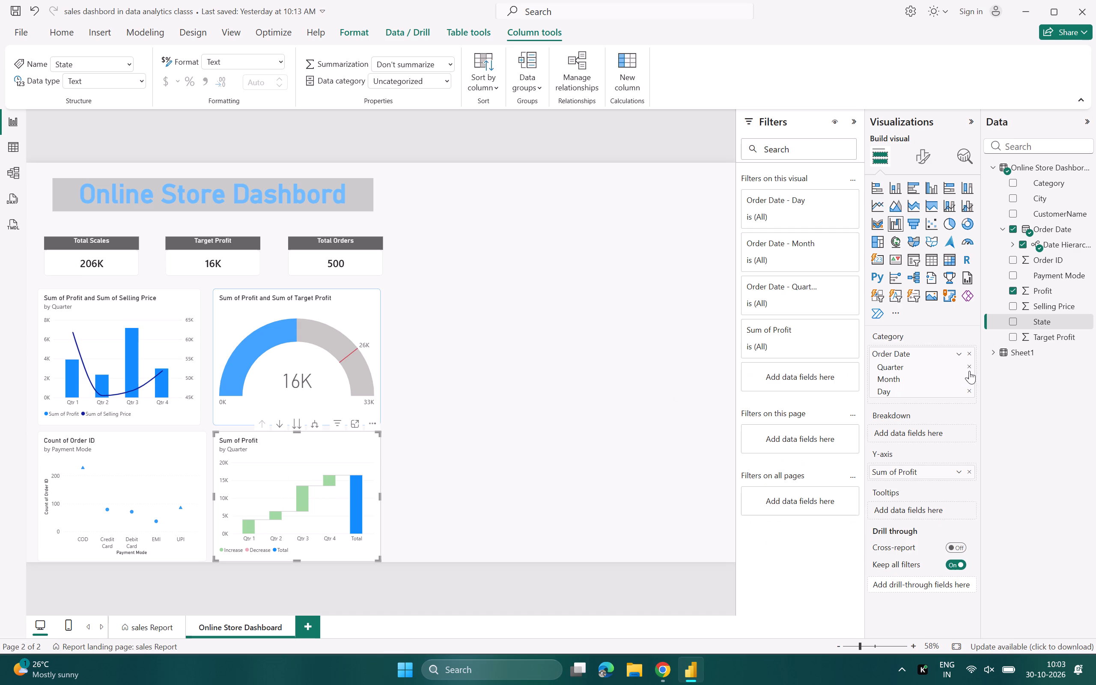
left_click(962, 366)
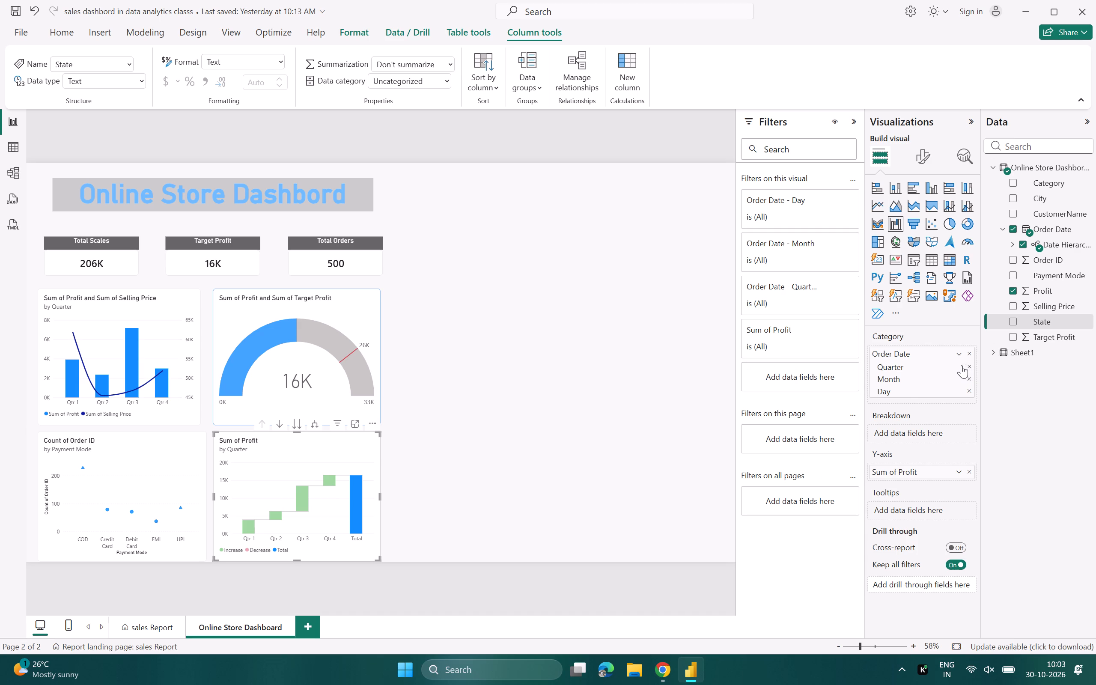
left_click(971, 364)
left_click(970, 378)
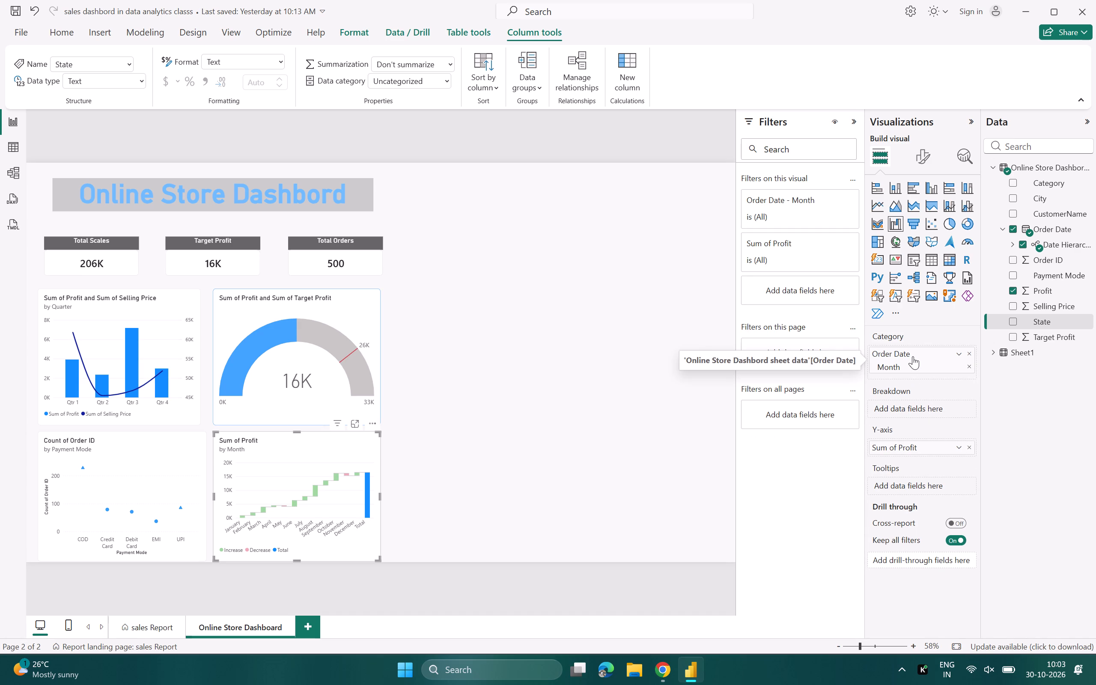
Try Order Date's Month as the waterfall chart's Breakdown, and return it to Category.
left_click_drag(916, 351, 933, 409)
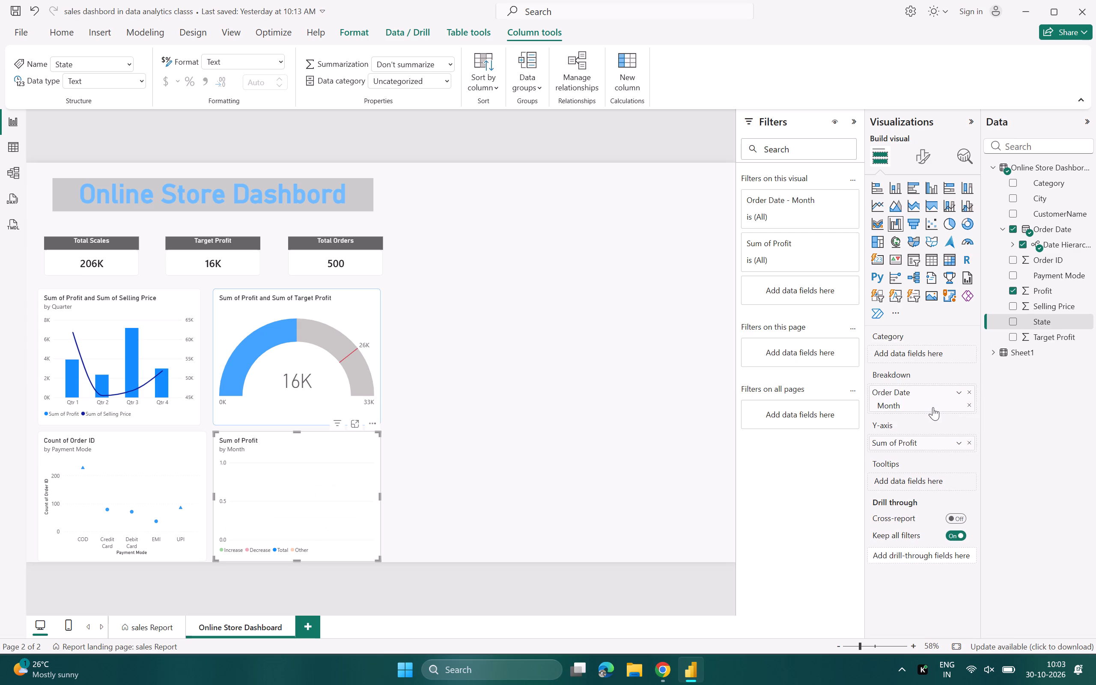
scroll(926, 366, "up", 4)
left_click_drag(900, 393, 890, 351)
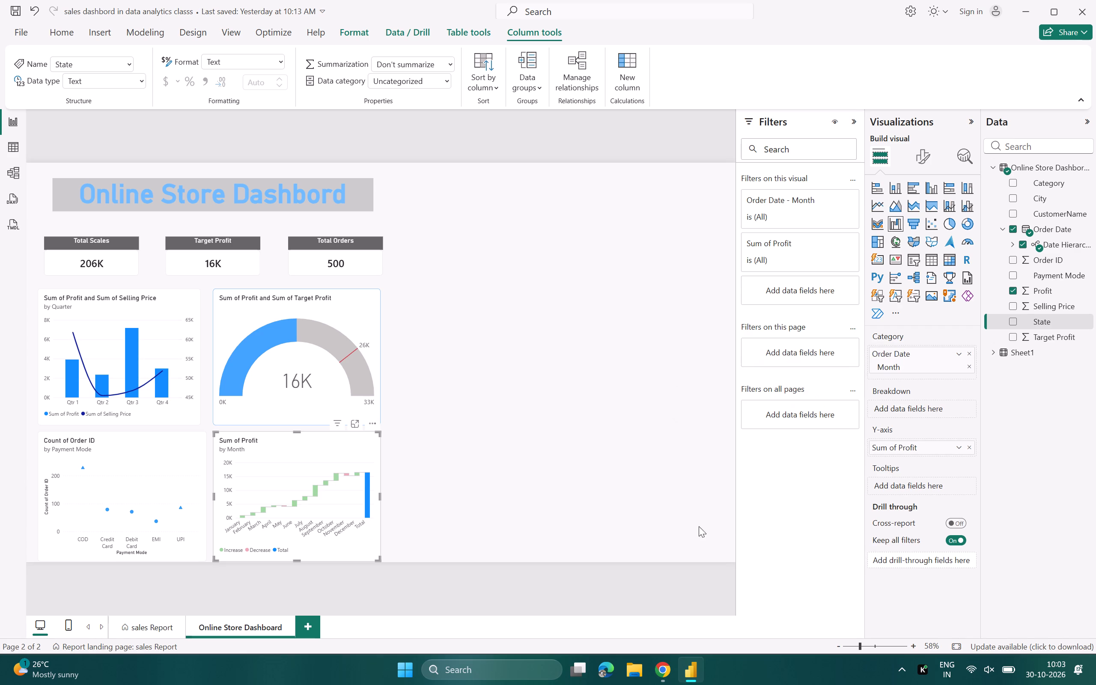
Deselect the waterfall chart and mark out a screenshot area covering the whole report window without the taskbar.
left_click(533, 506)
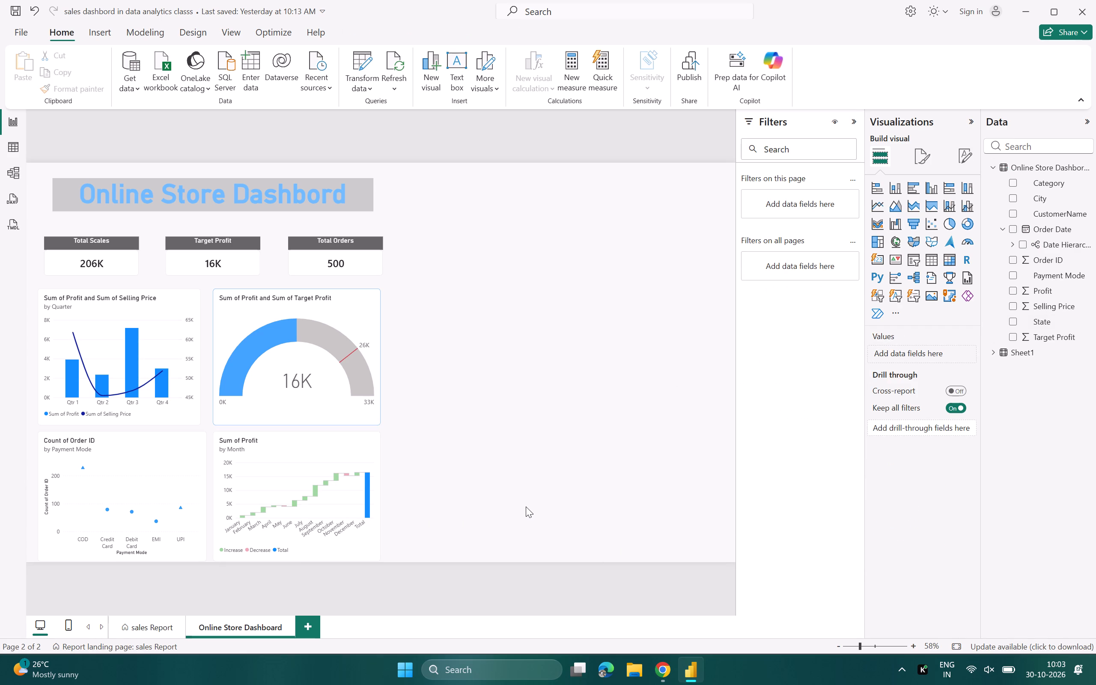
key("Print")
left_click_drag(3, 0, 1095, 608)
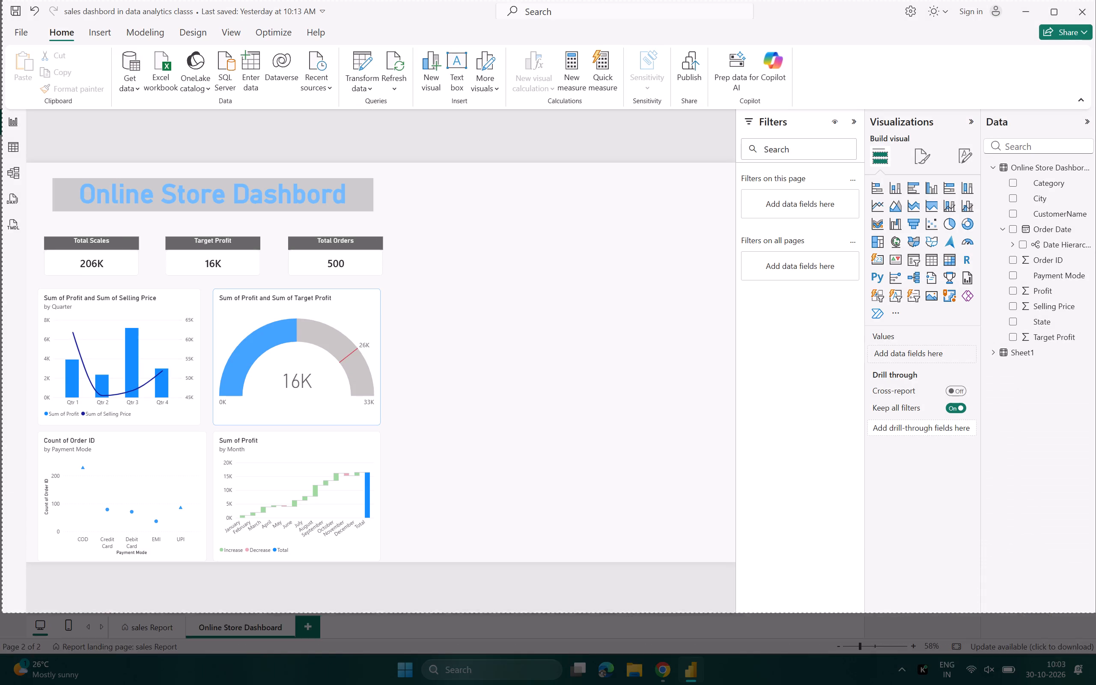
left_click_drag(1095, 608, 1095, 652)
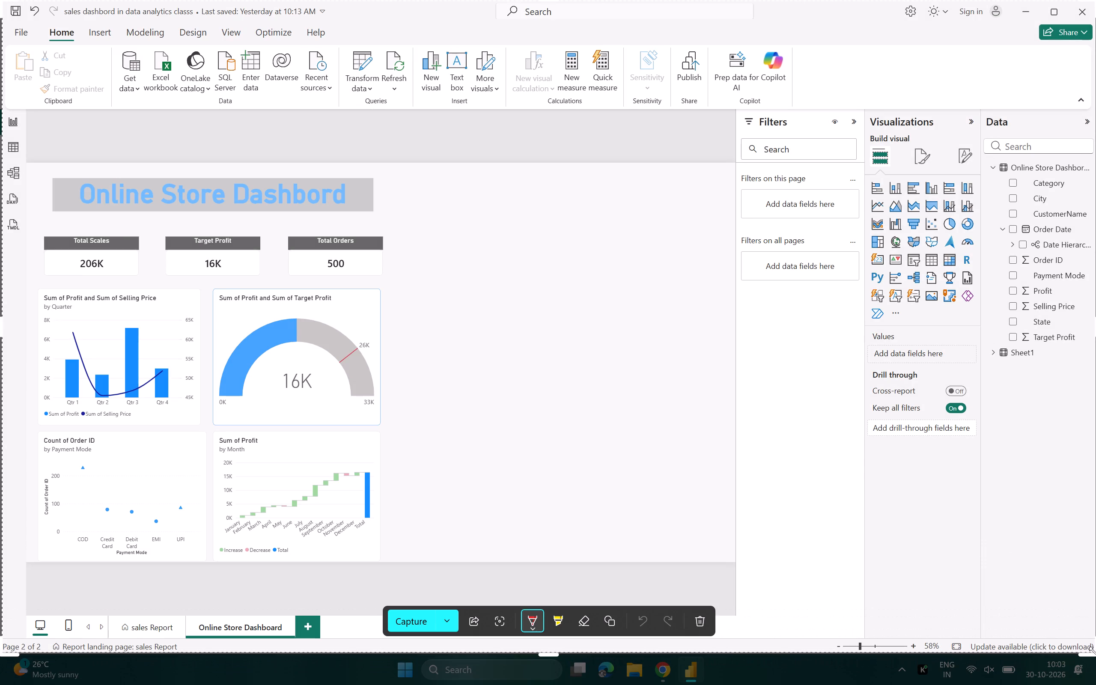
Save the screenshot to the Desktop as Data_analytics_linkedIN_post_day_2.png.
key("ctrl+s")
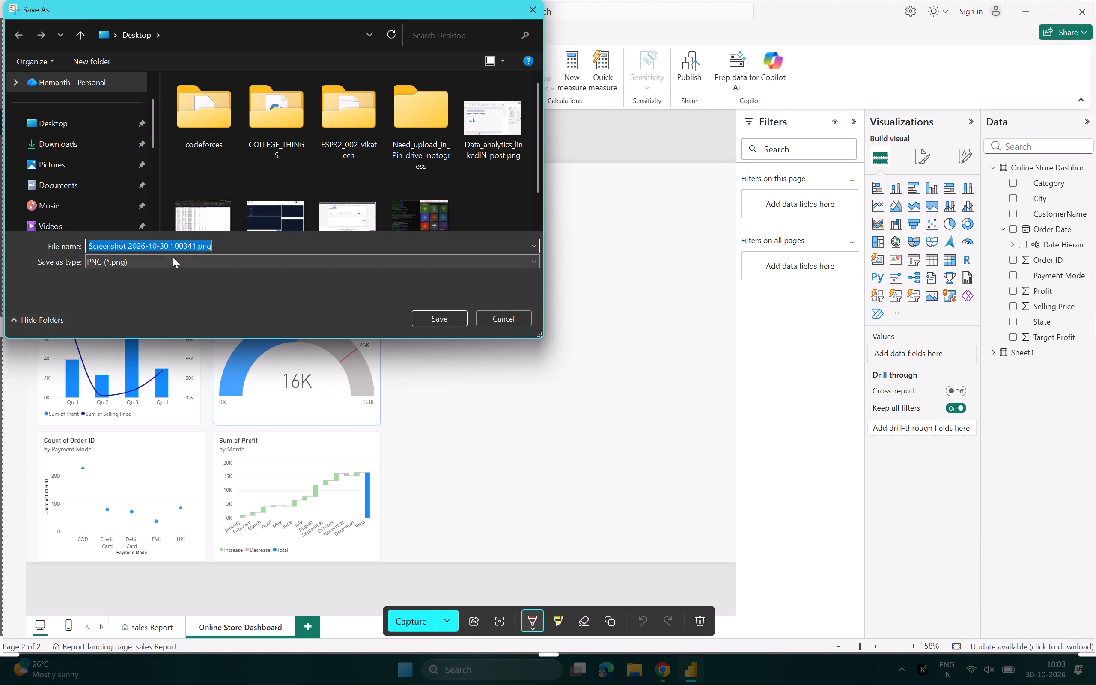
left_click(192, 249)
scroll(365, 200, "up", 1)
scroll(365, 199, "down", 3)
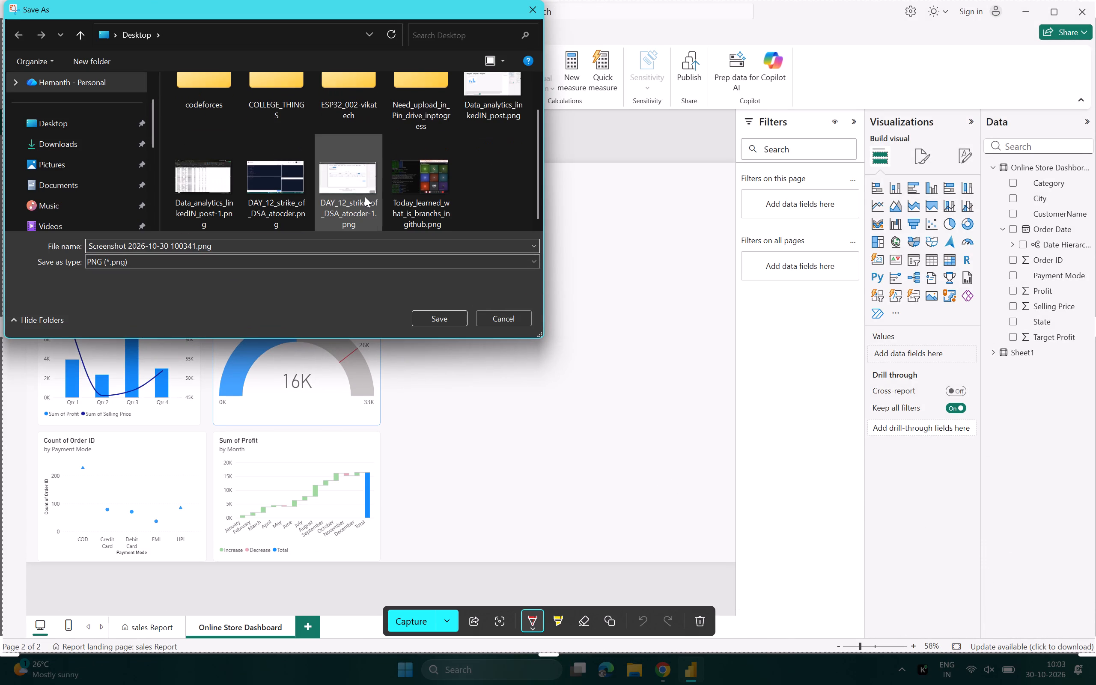
scroll(365, 197, "down", 2)
left_click(508, 120)
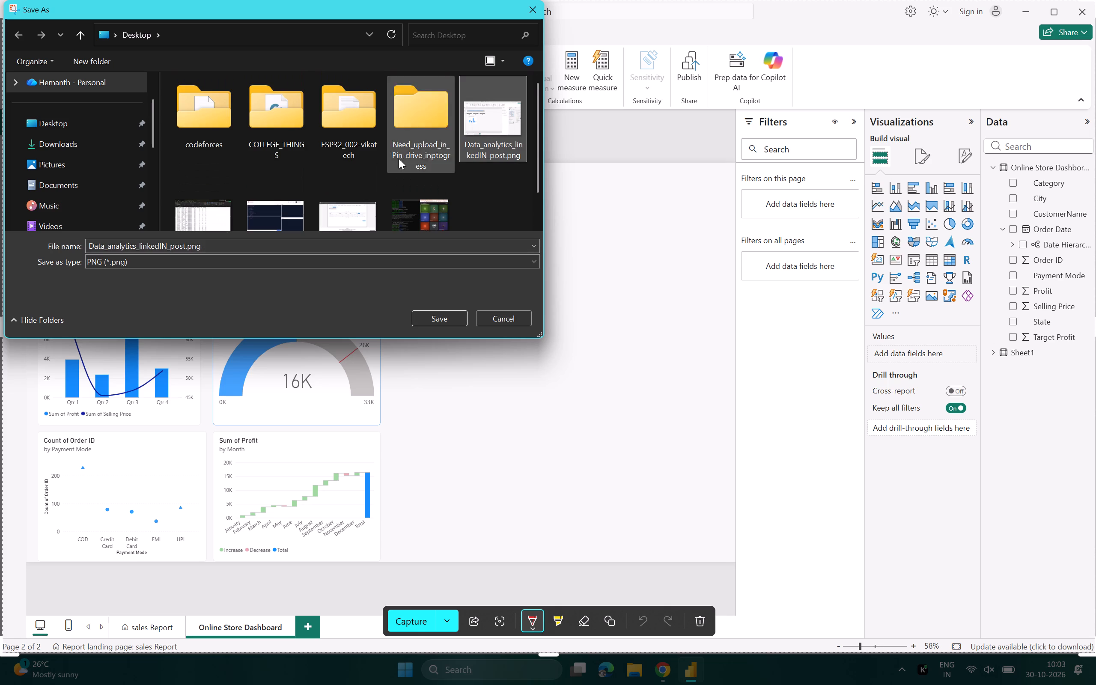
left_click(184, 248)
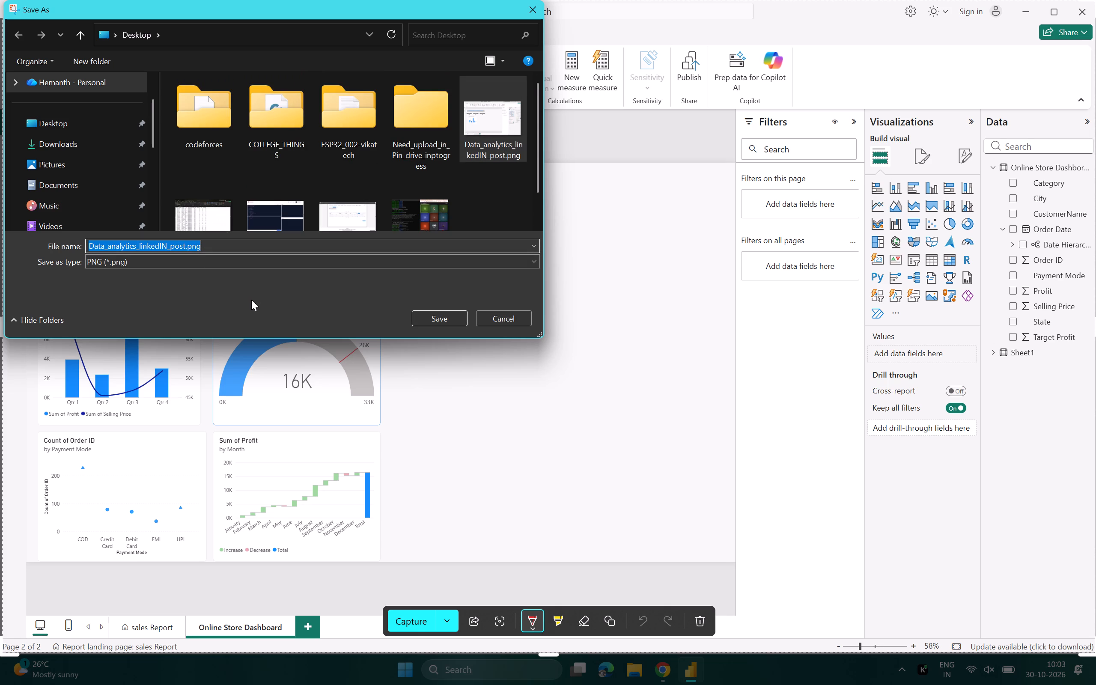
left_click(185, 246)
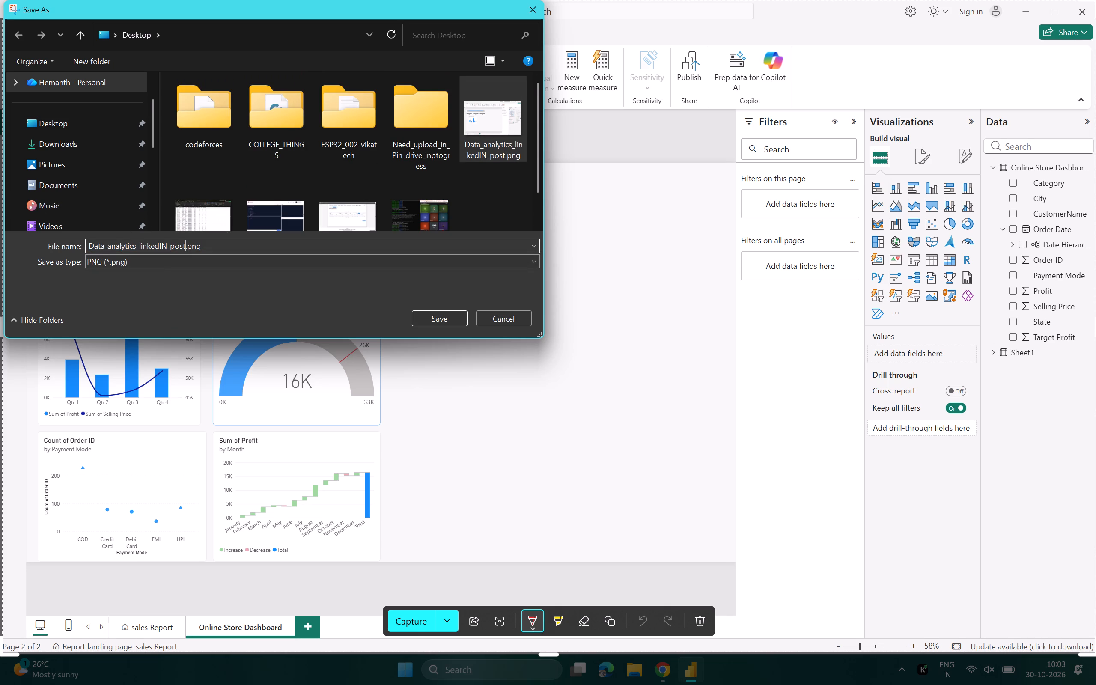
type("_day")
type("_2")
key("shift+underscore")
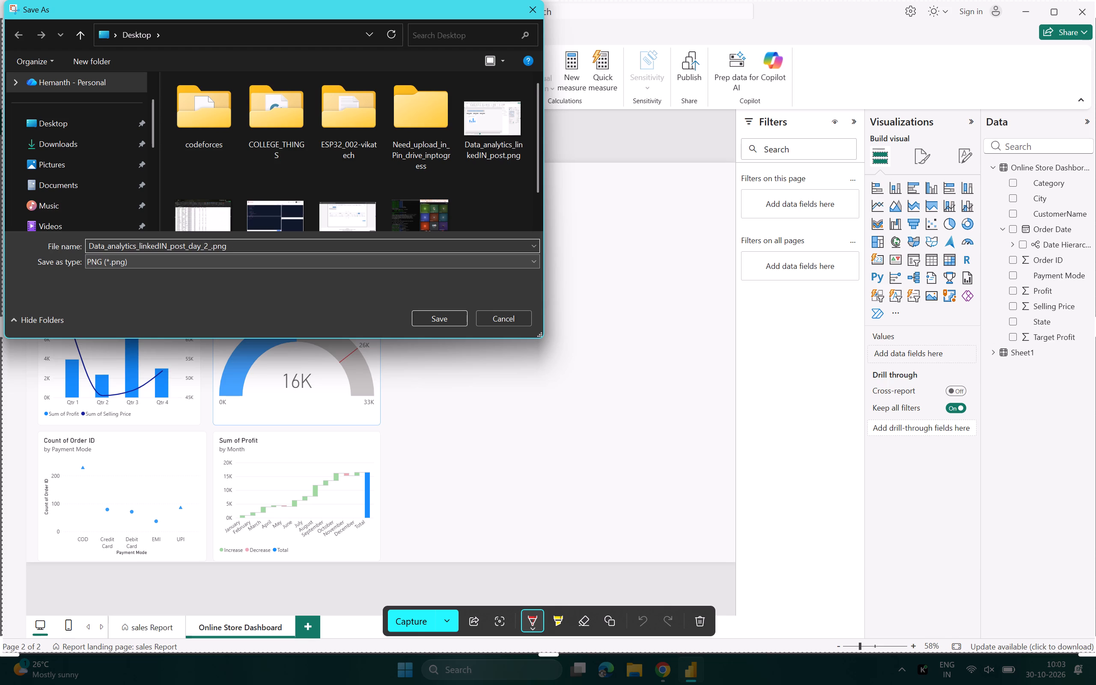
key("shift+d")
key("BackSpace")
key("BackSpace")
key("Return")
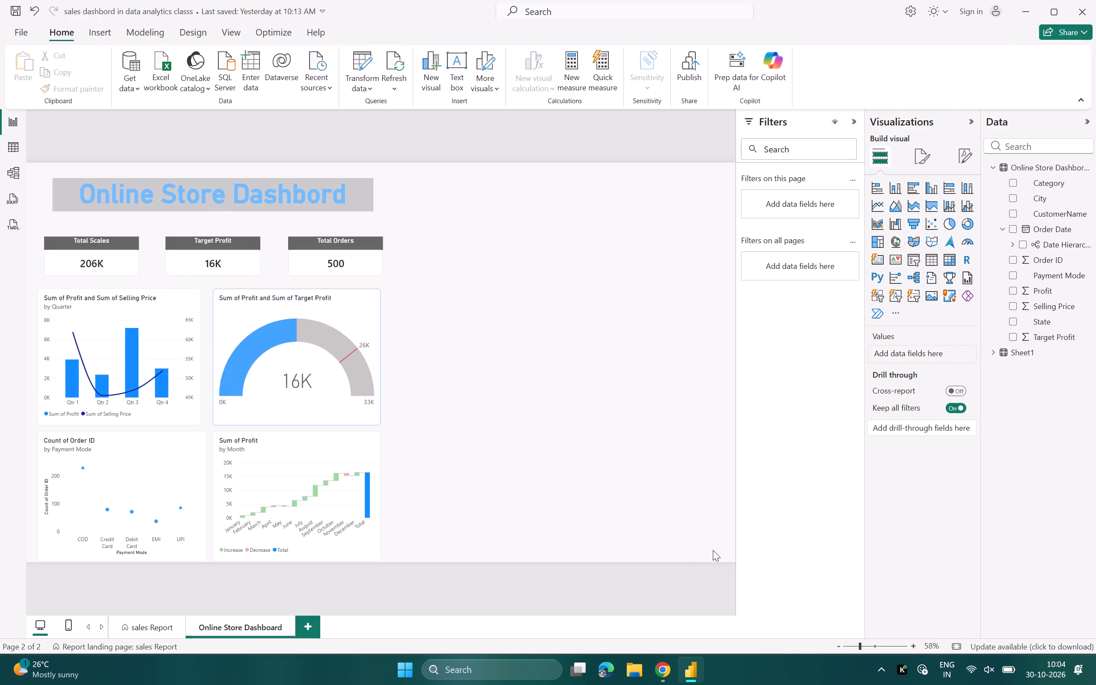
Switch to Chrome, open the Adding a Scatter Chart lesson, check its transcript and slides, and reopen the course outline.
left_click(671, 683)
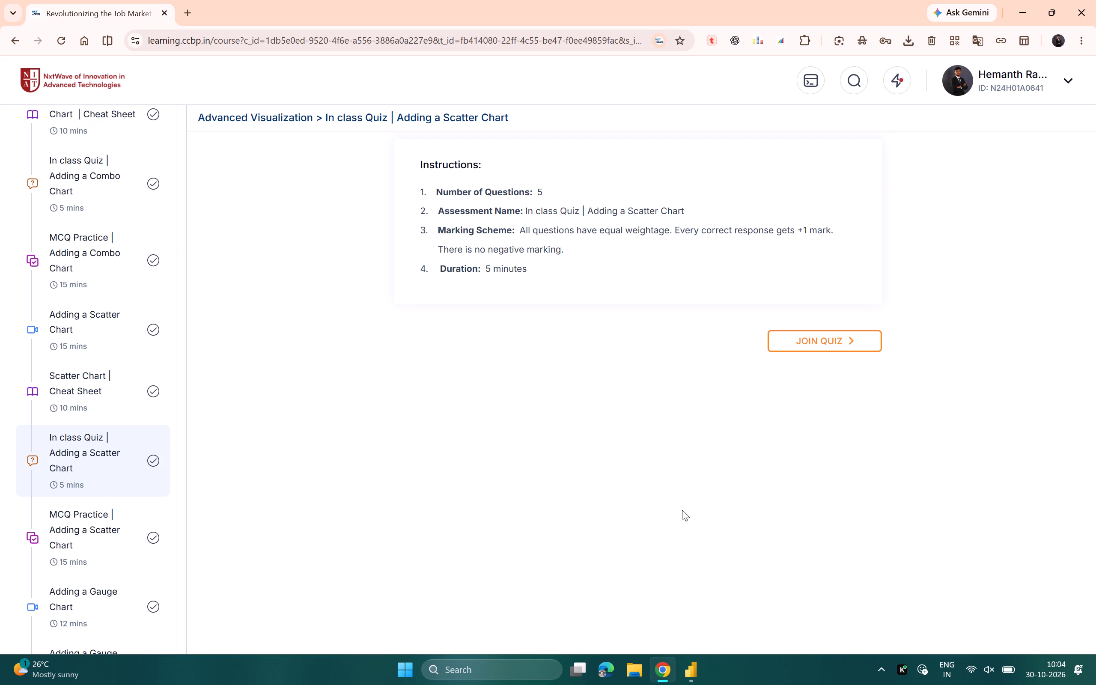
left_click(155, 416)
left_click(101, 347)
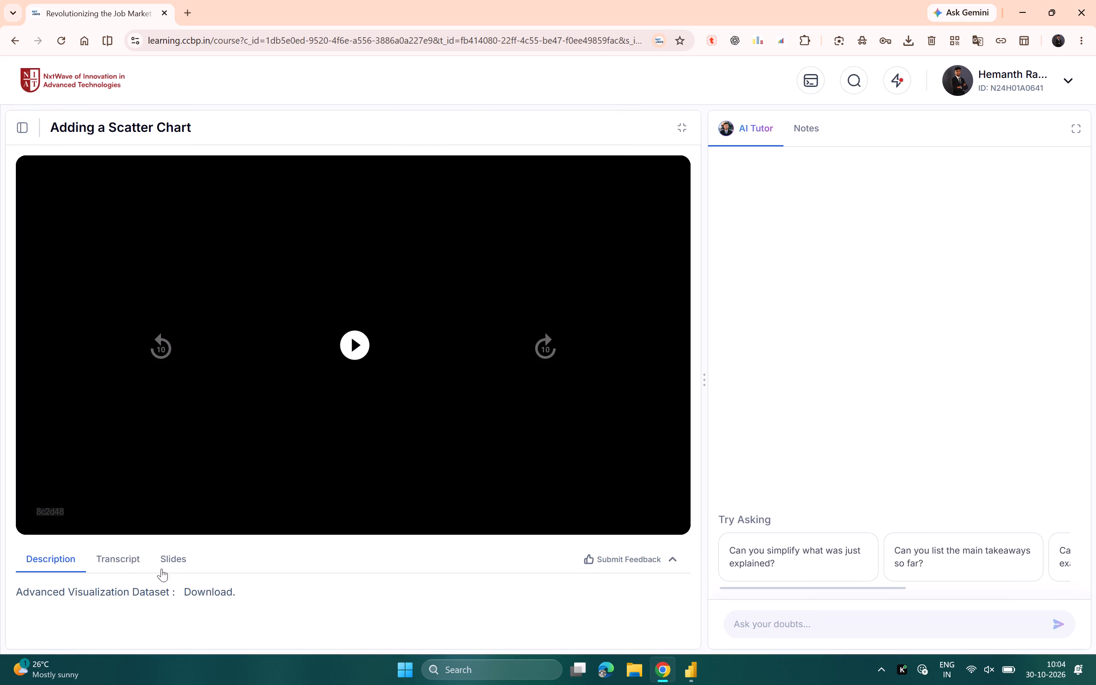
left_click(116, 561)
scroll(113, 551, "down", 7)
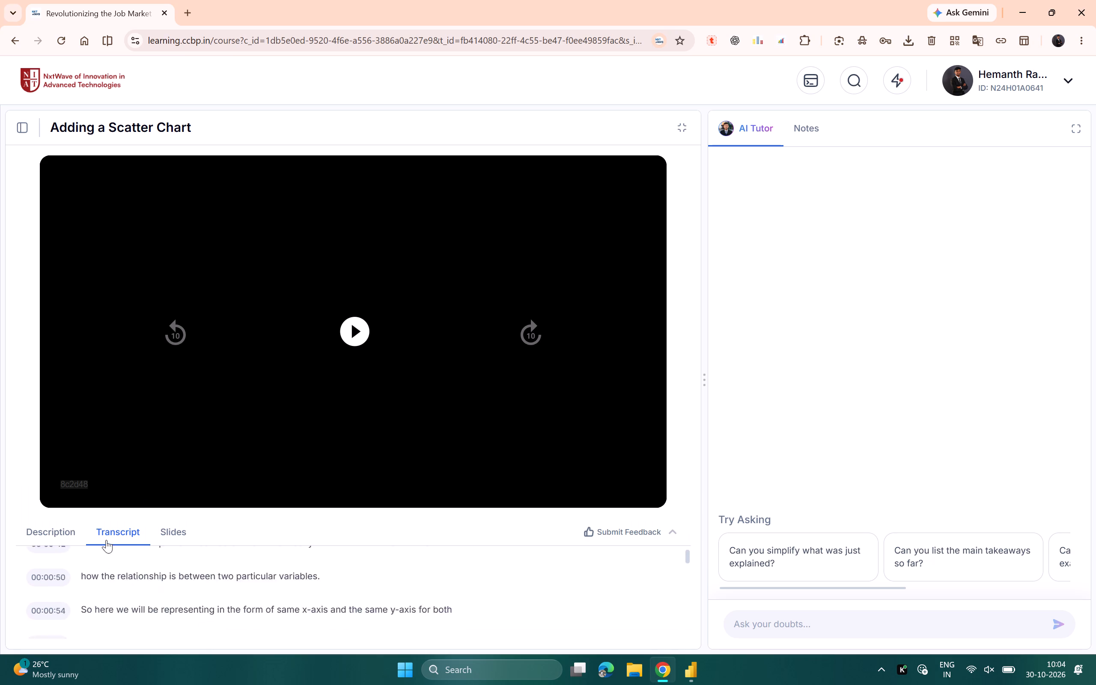
left_click(172, 539)
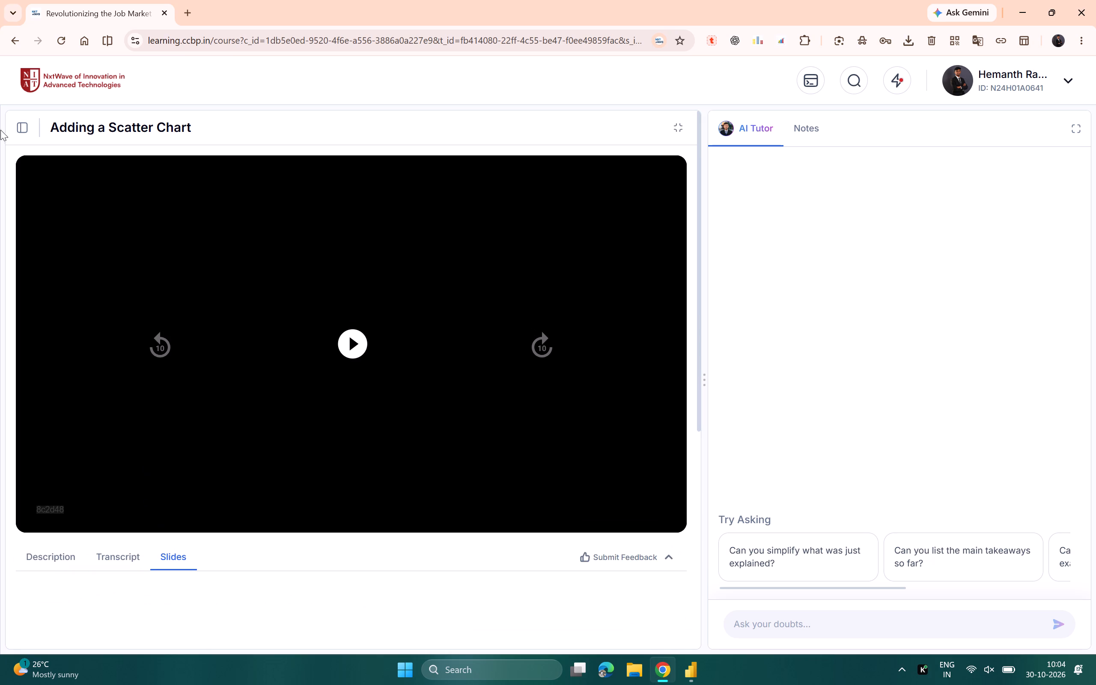
left_click(25, 128)
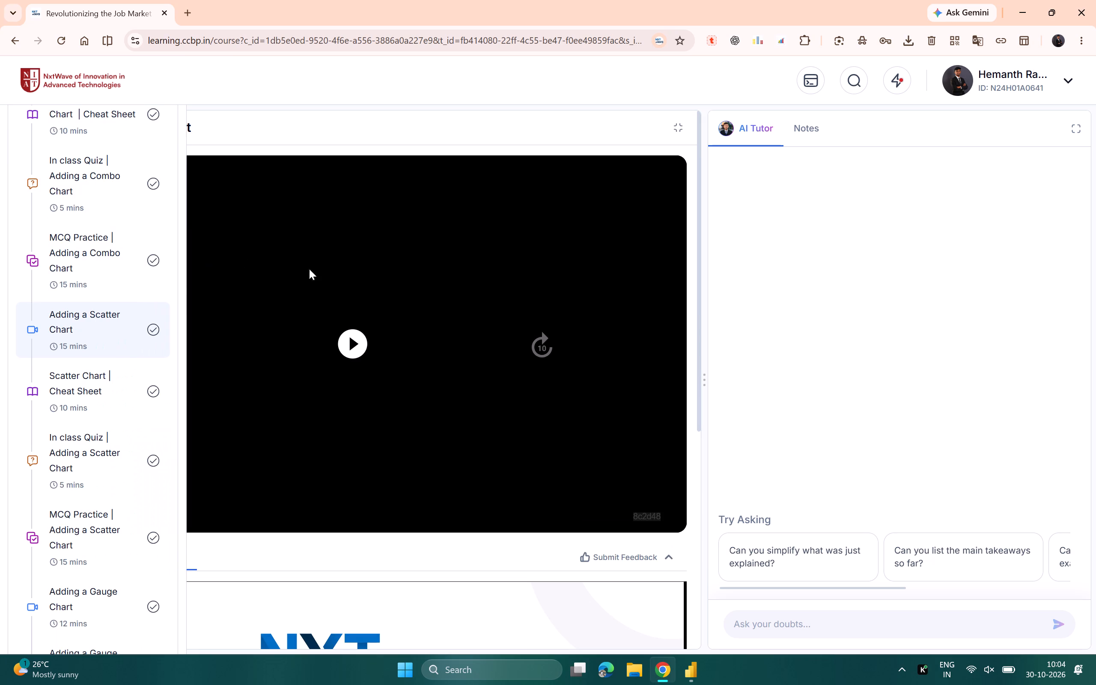
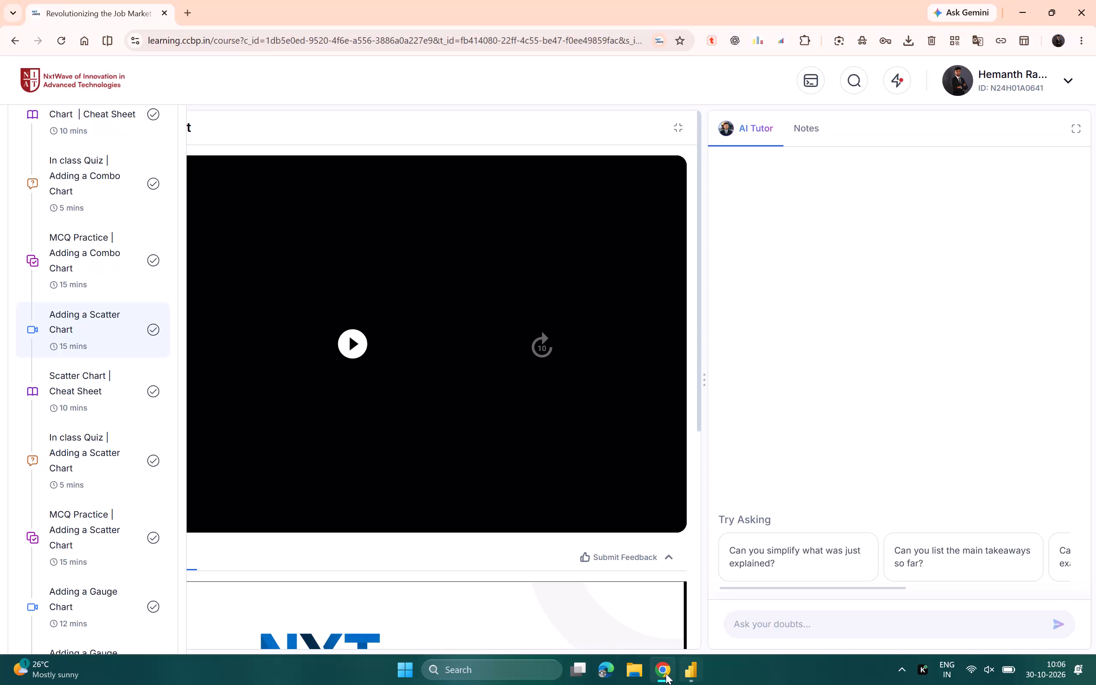
Switch to File Explorer, delete Data_analytics_linkedIN_post_day_2.png from the Desktop folder, and close the Explorer window.
left_click(643, 674)
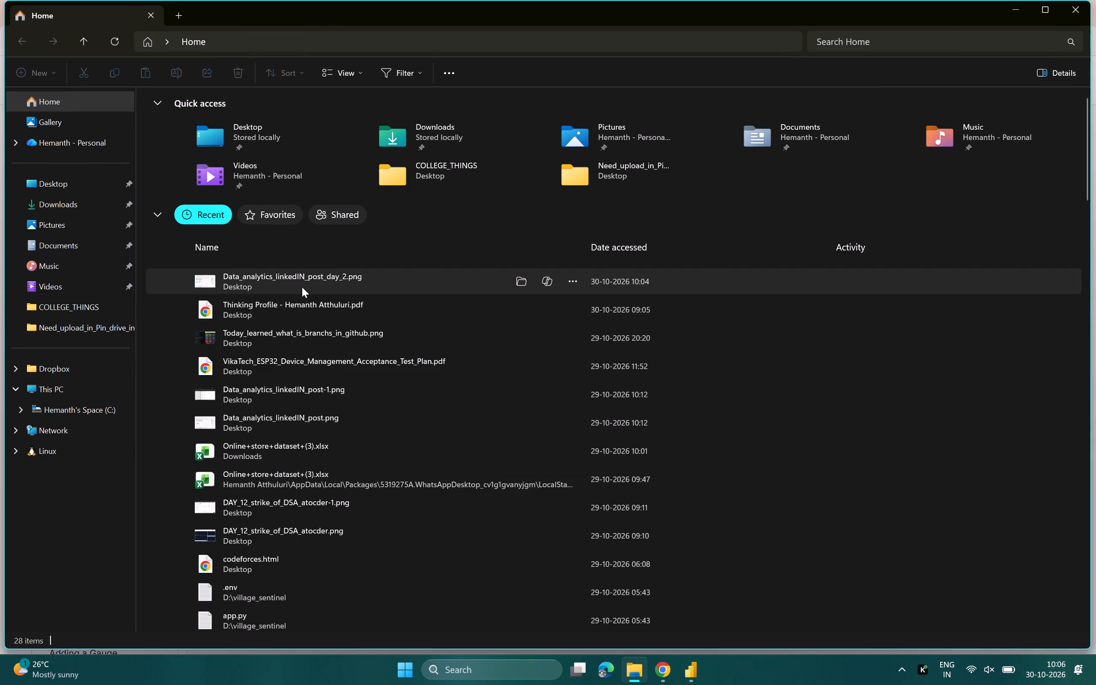
left_click(302, 286)
key("Delete")
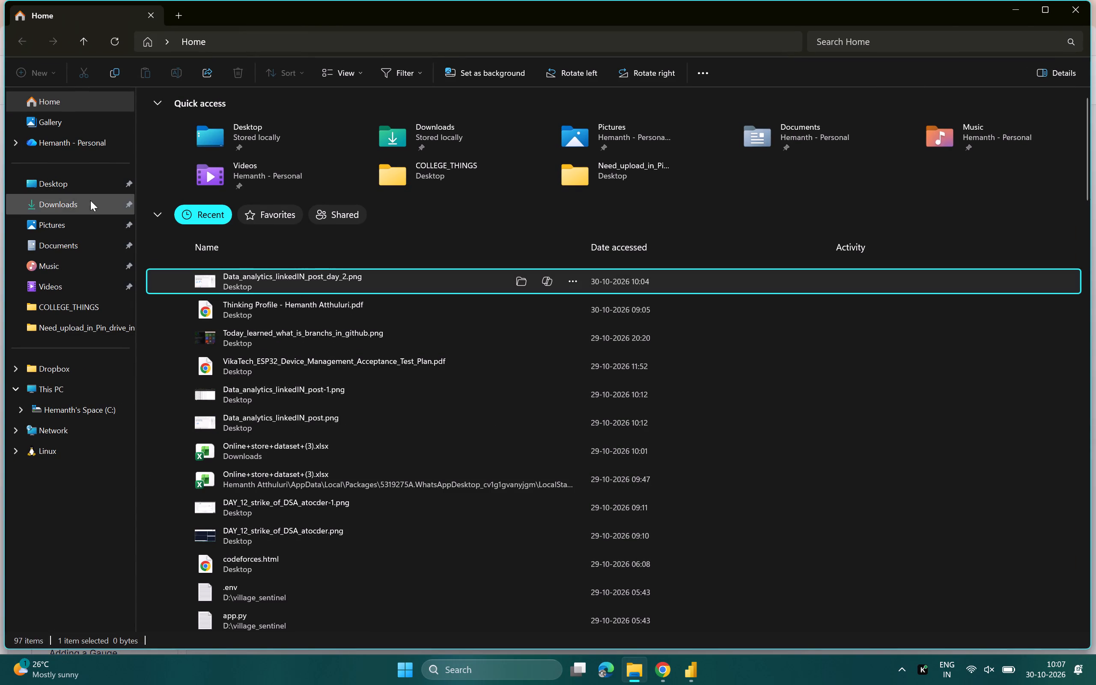
left_click(75, 188)
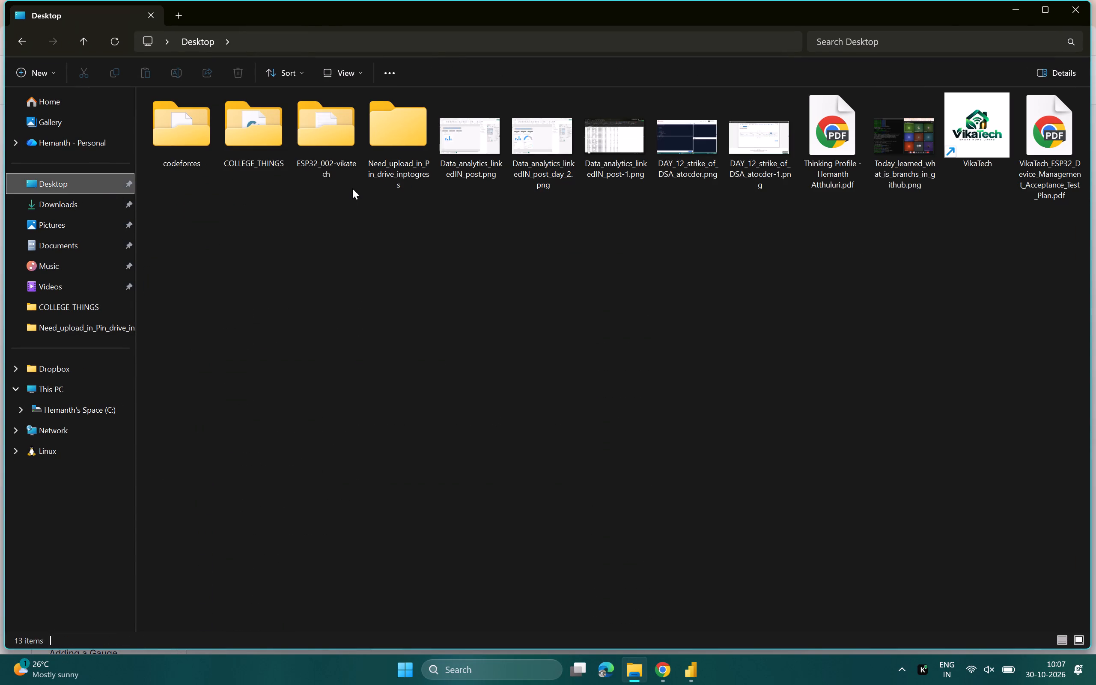
left_click(523, 189)
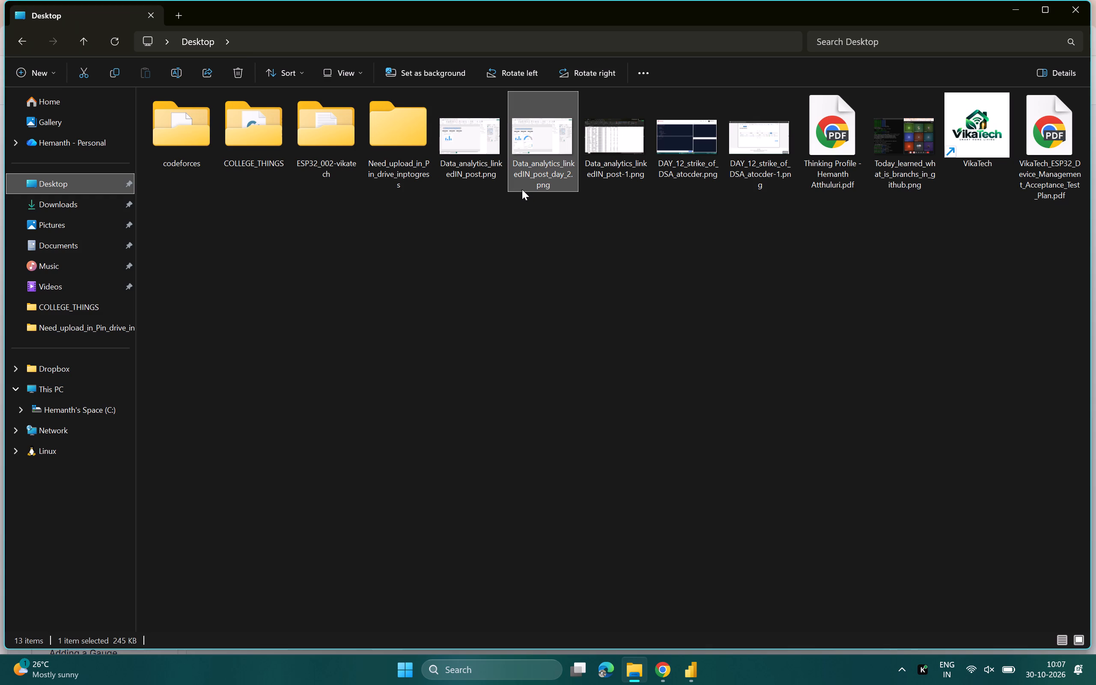
key("Delete")
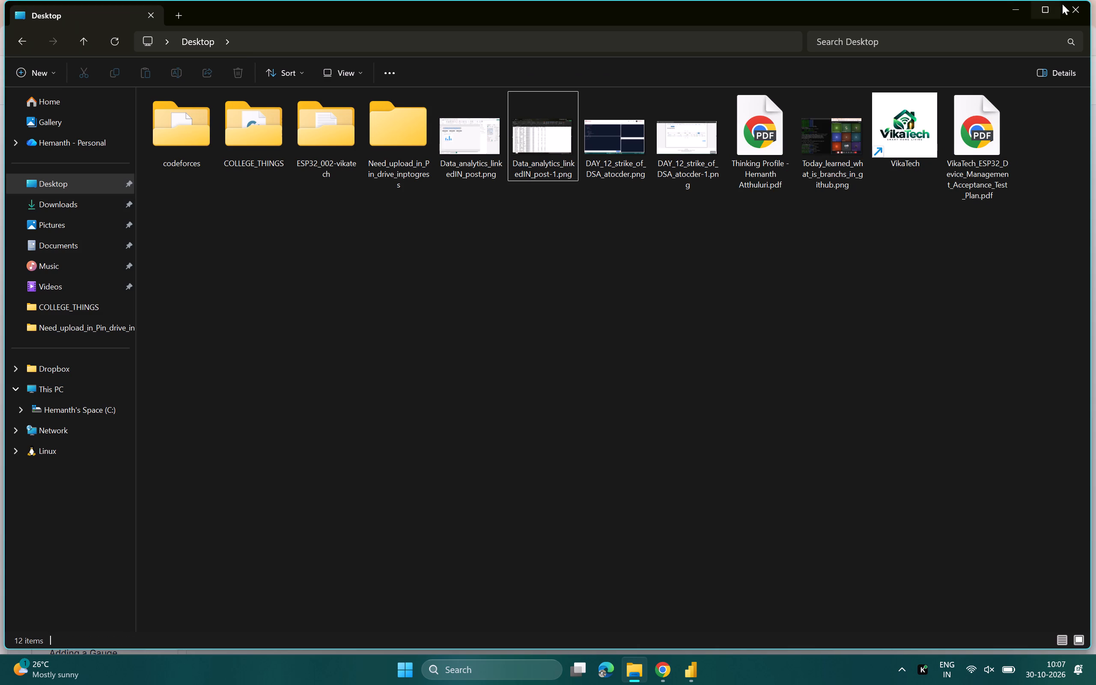
left_click(1067, 6)
Return to Power BI Desktop, turn on data labels for the Sum of Profit by Month waterfall chart, and deselect it.
left_click(1016, 0)
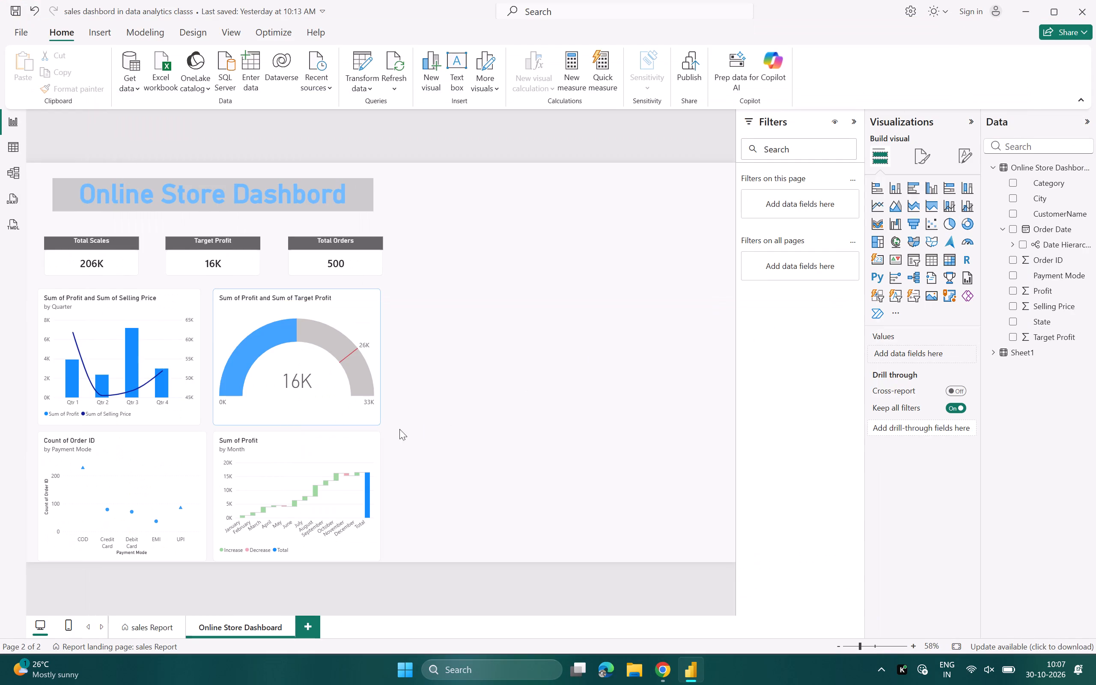
left_click(304, 474)
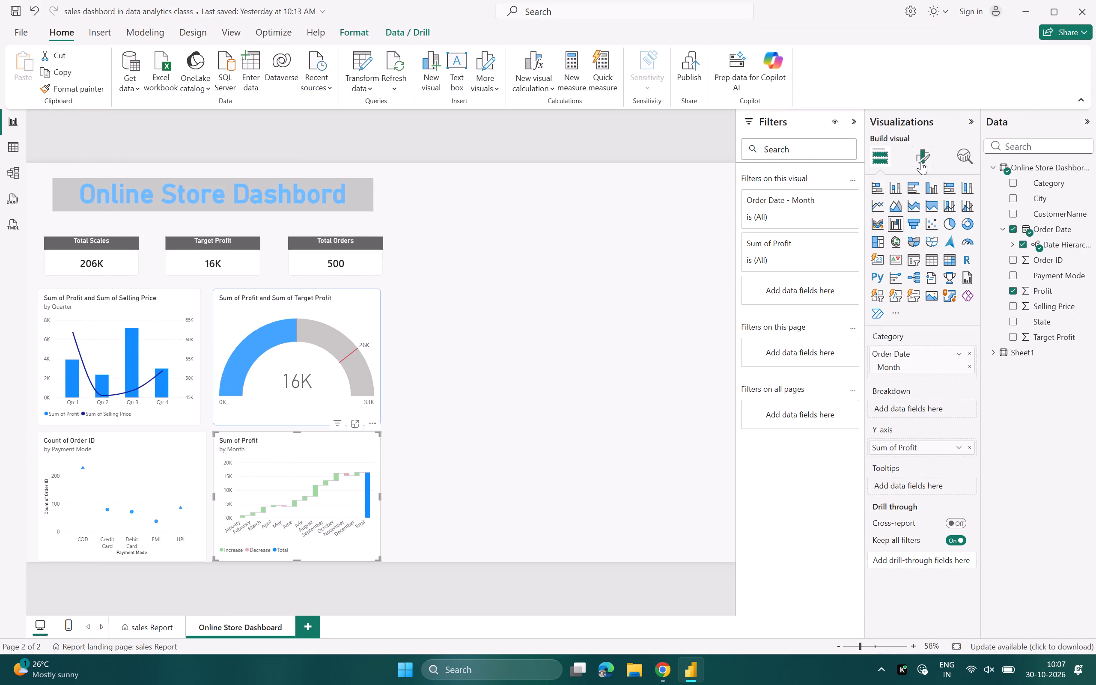
left_click(922, 161)
left_click(912, 265)
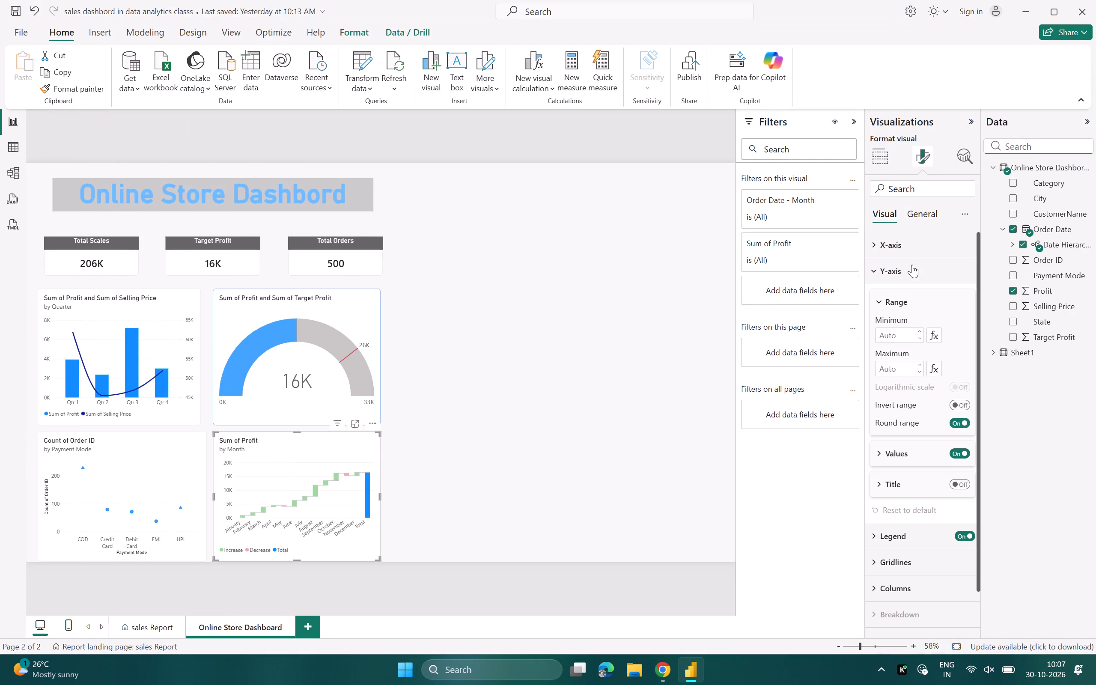
left_click(912, 265)
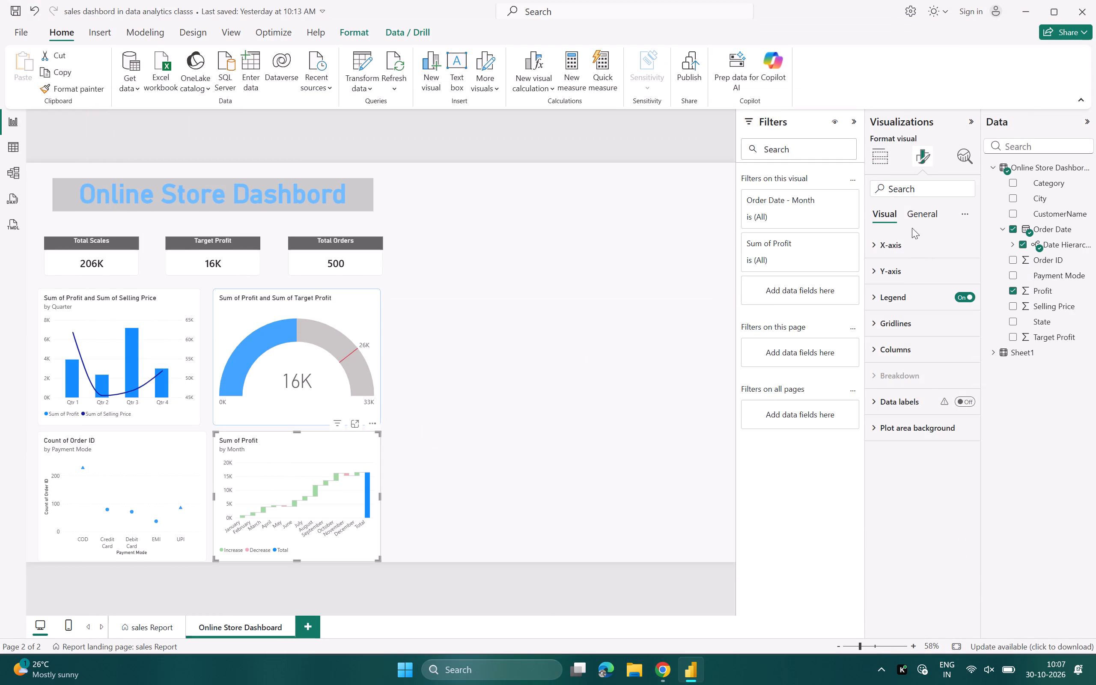
left_click(908, 241)
left_click(908, 241)
left_click(921, 213)
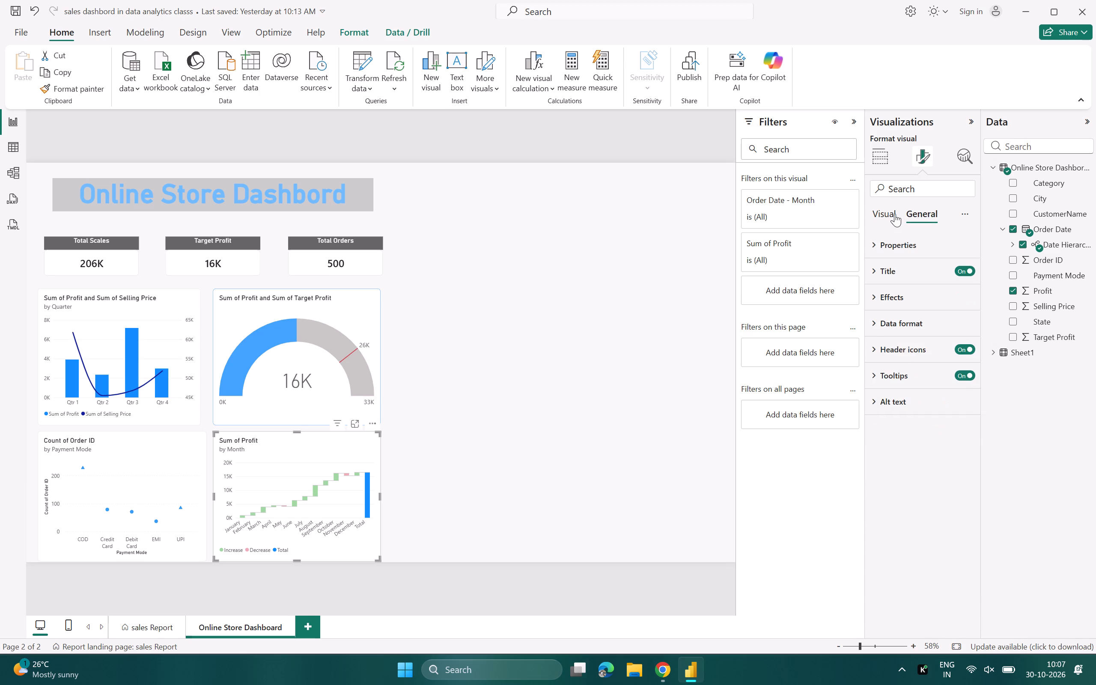
left_click(894, 213)
left_click(962, 396)
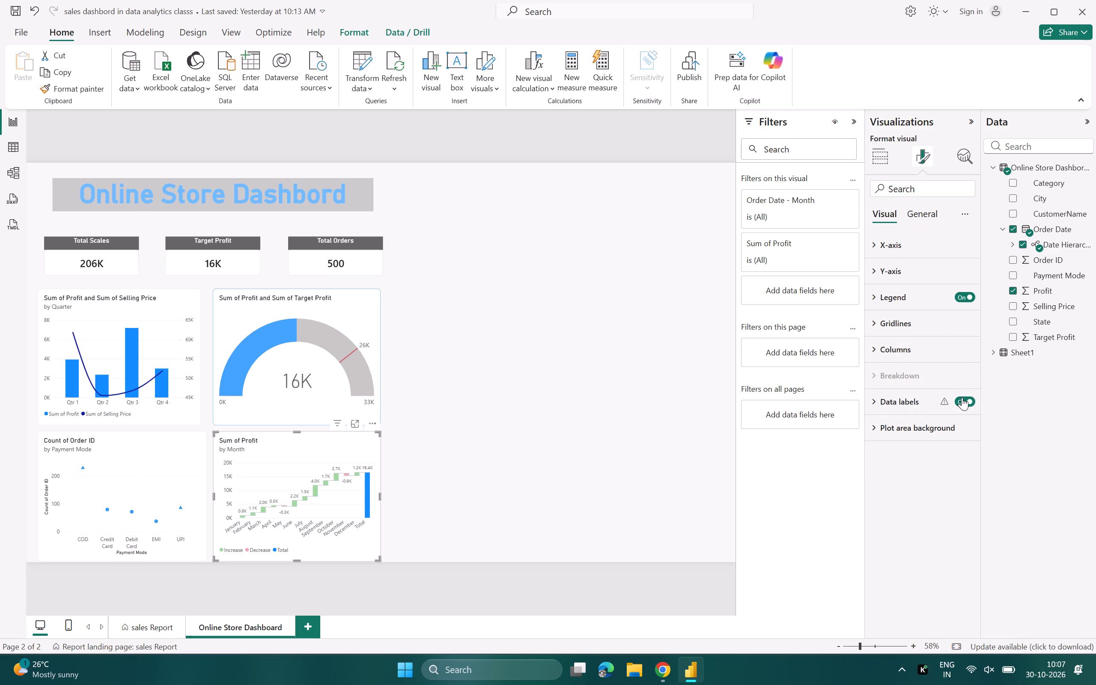
left_click(494, 450)
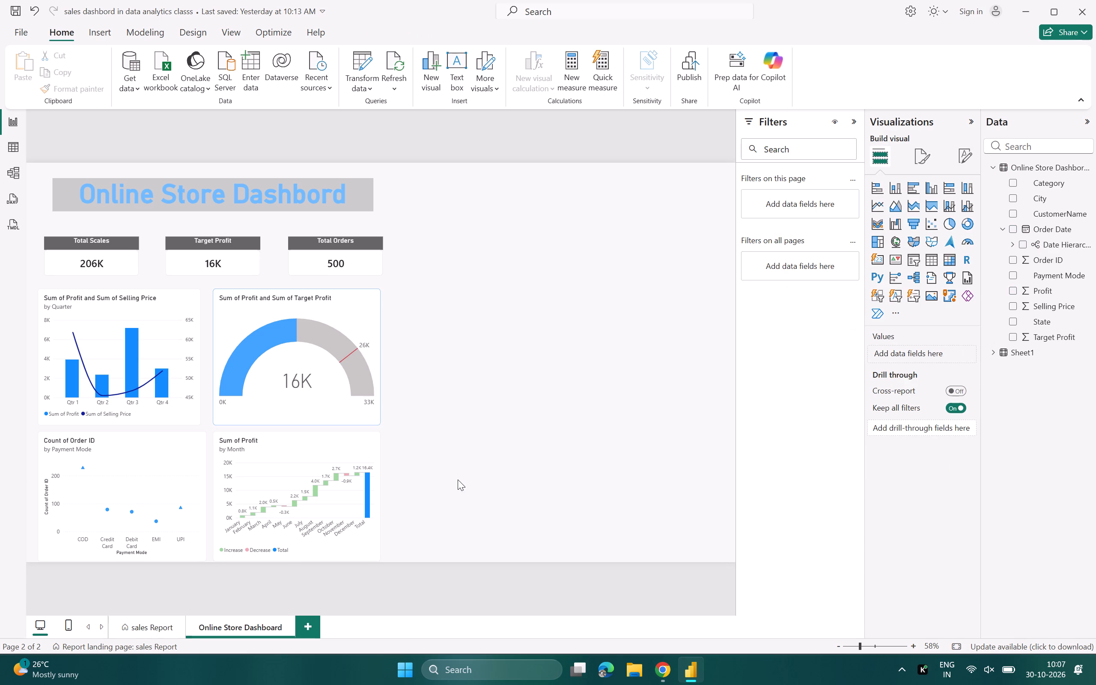